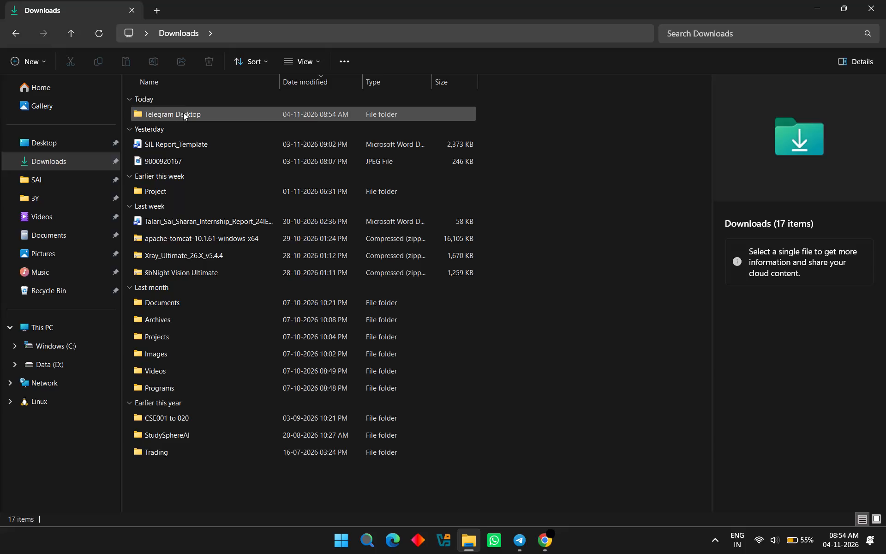
Copy the internship report document and SIL Report_Template from Downloads into the 3Y folder.
left_click(73, 200)
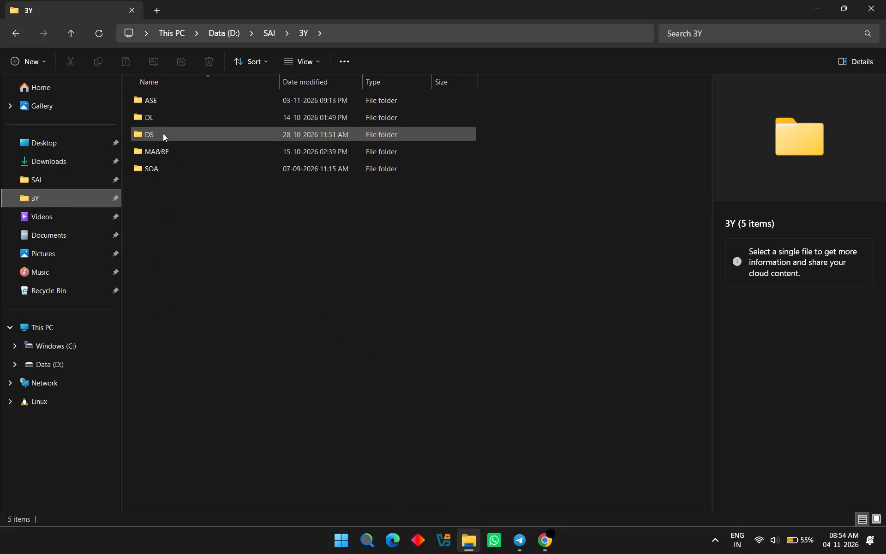
left_click(68, 163)
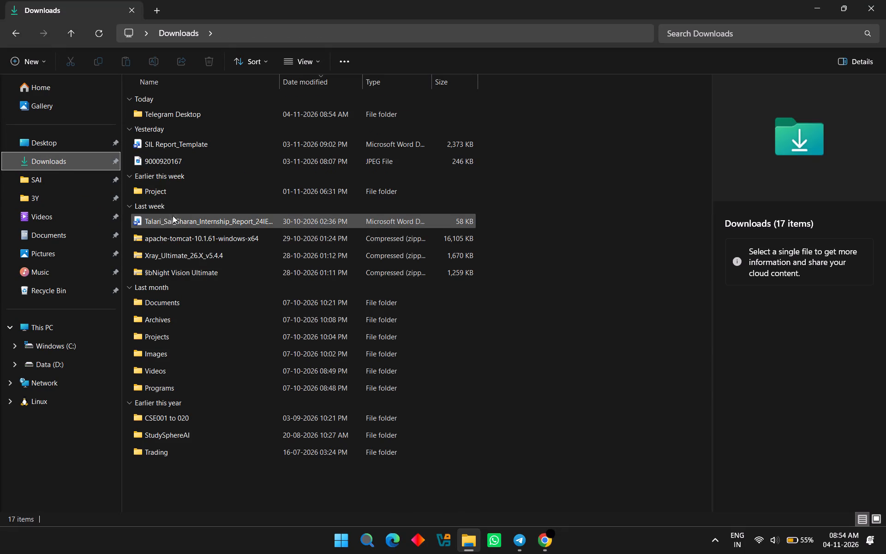
left_click_drag(175, 218, 66, 193)
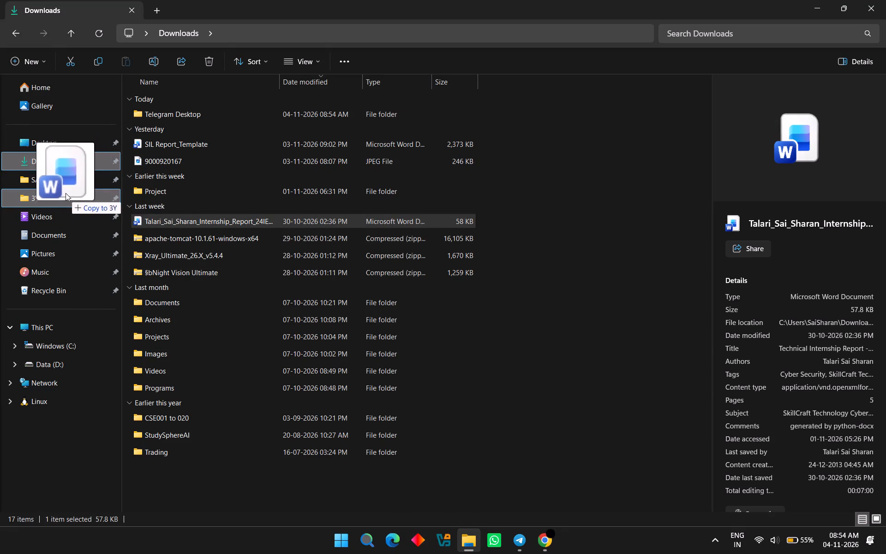
left_click_drag(66, 193, 66, 197)
left_click_drag(155, 142, 78, 200)
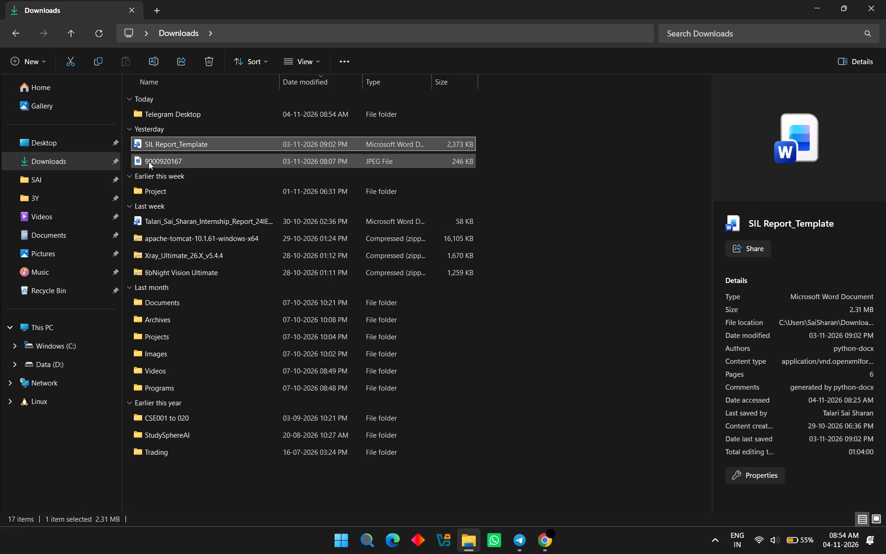
Delete the JPEG image from the Downloads folder.
left_click(149, 162)
key("Delete")
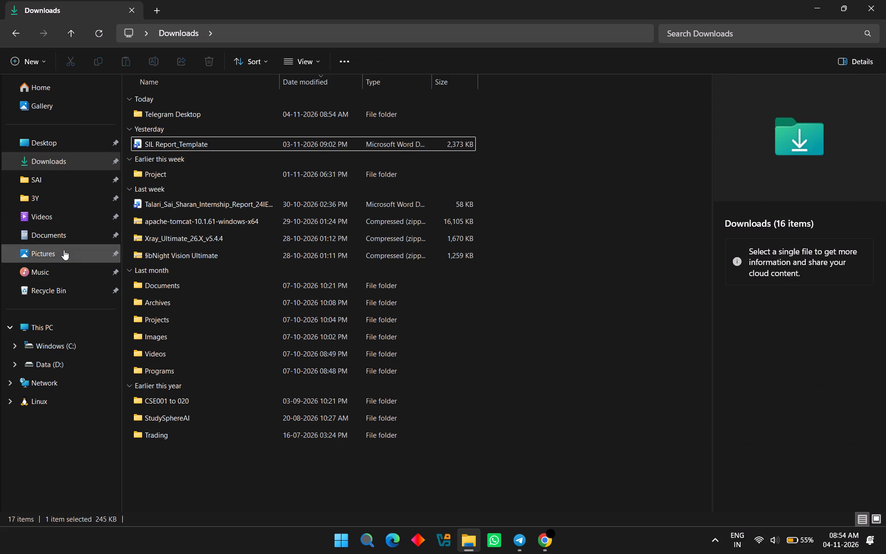
Permanently delete all items in the Recycle Bin.
left_click(83, 295)
left_click_drag(178, 131, 191, 138)
left_click_drag(197, 175, 198, 147)
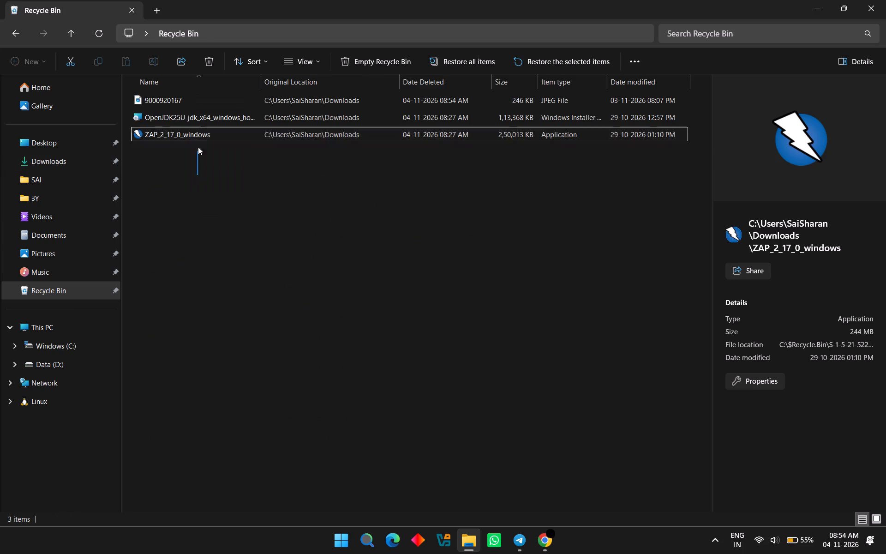
left_click_drag(198, 147, 209, 64)
double_click(209, 64)
key("space")
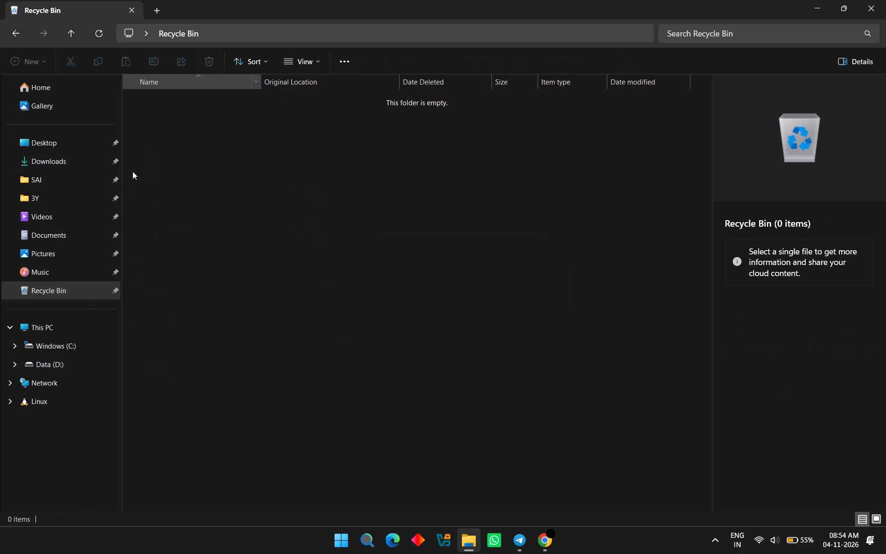
Rename SIL Report_Template in the 3Y folder as SIL Report_164.
left_click(77, 194)
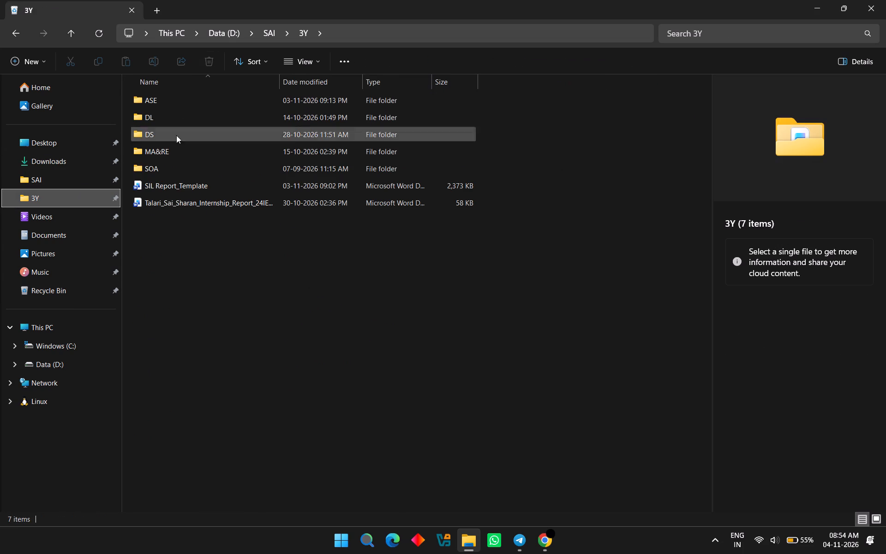
left_click(173, 185)
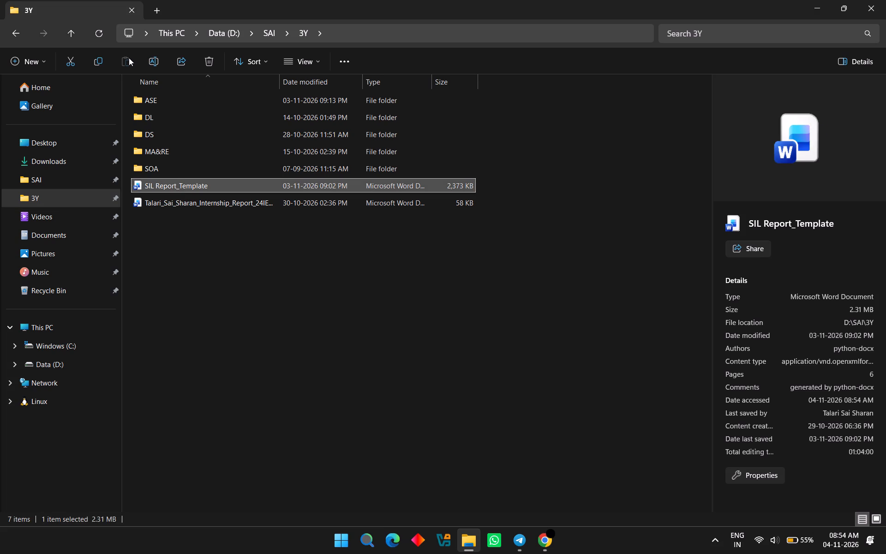
left_click(154, 59)
key("Right")
key("BackSpace")
key("BackSpace")
key("BackSpace")
key("BackSpace")
key("BackSpace")
key("BackSpace")
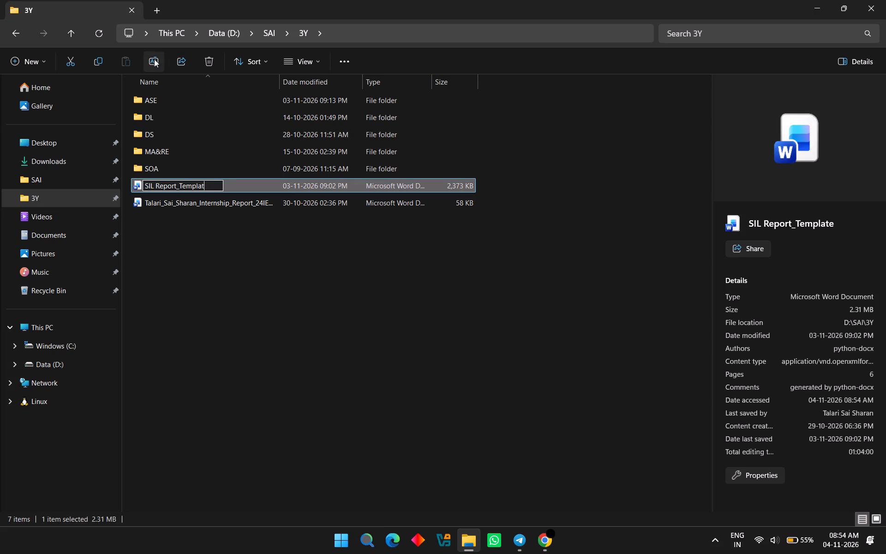
key("BackSpace")
key("BackSpace")
type("164.")
key("BackSpace")
key("Return")
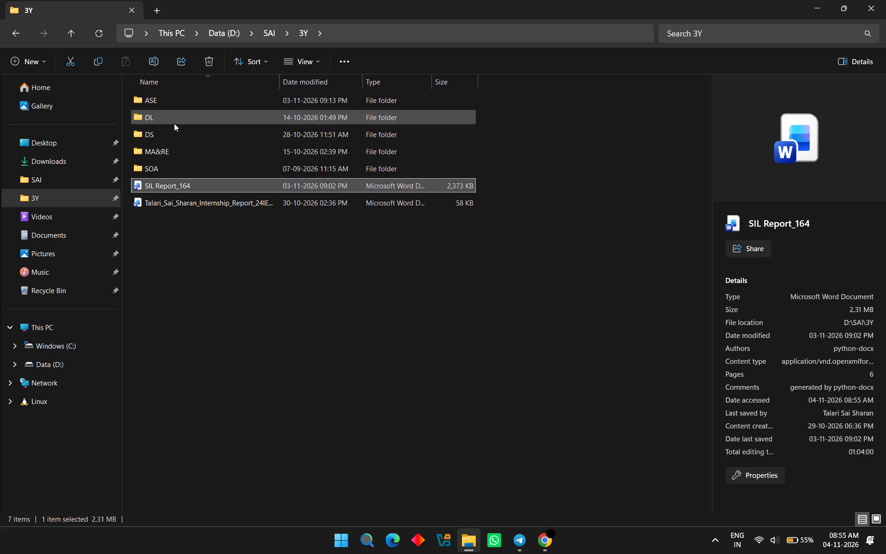
Open the ASE Workbook_164 document from the ASE folder inside 3Y.
double_click(178, 102)
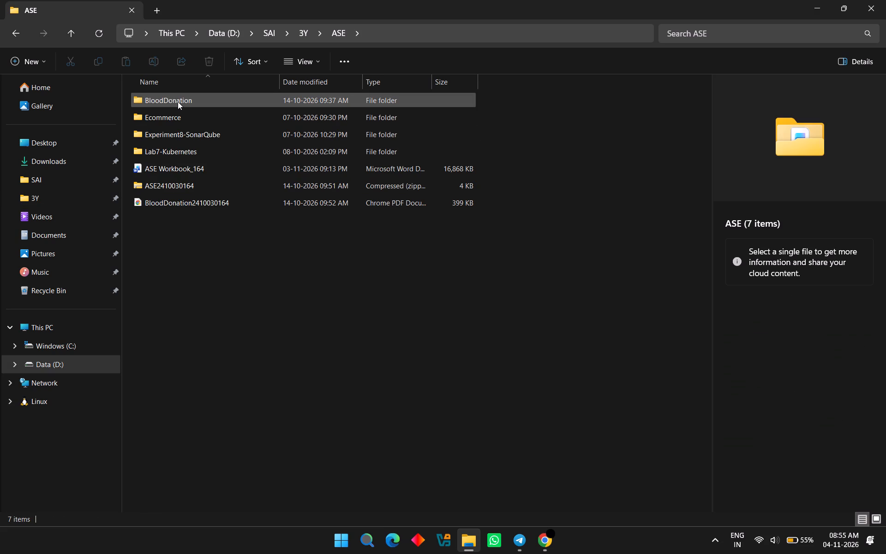
double_click(203, 169)
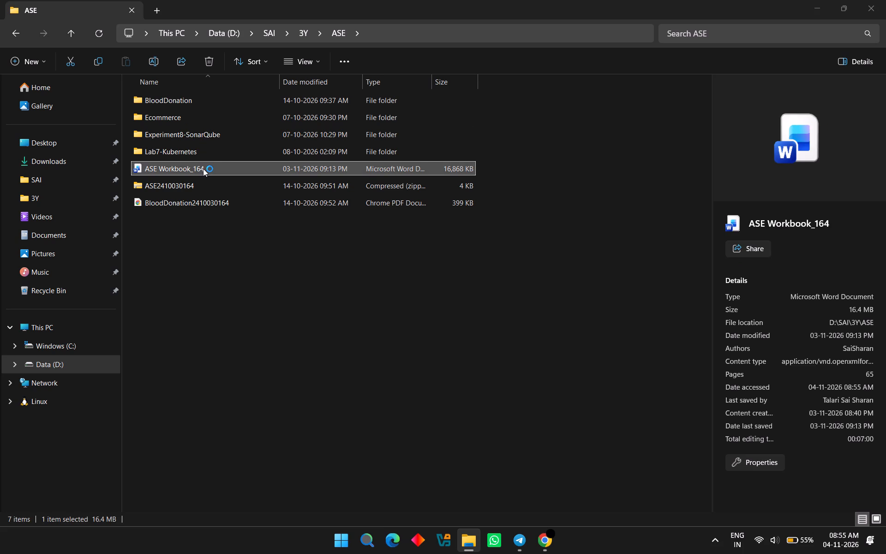
Look through the workbook's front pages, from the cover and student details to the list of lab experiments.
scroll(342, 289, "down", 3)
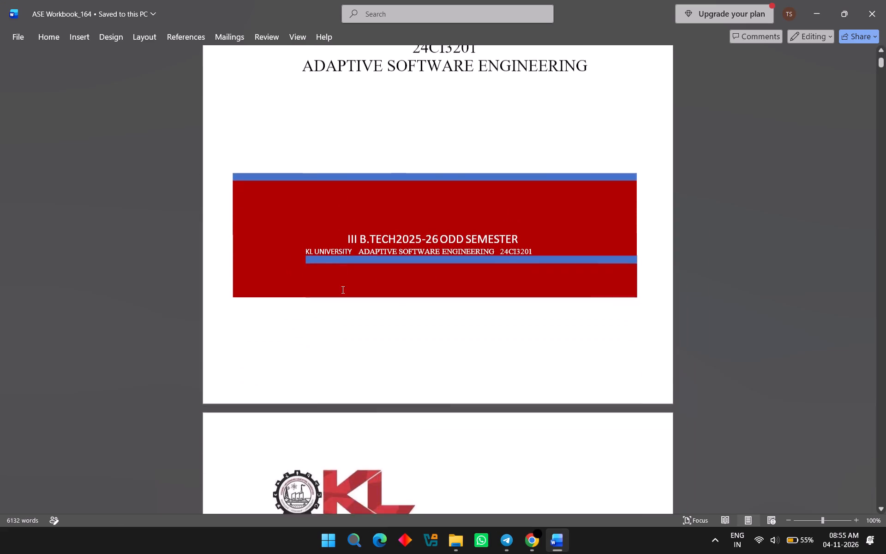
scroll(342, 289, "down", 2)
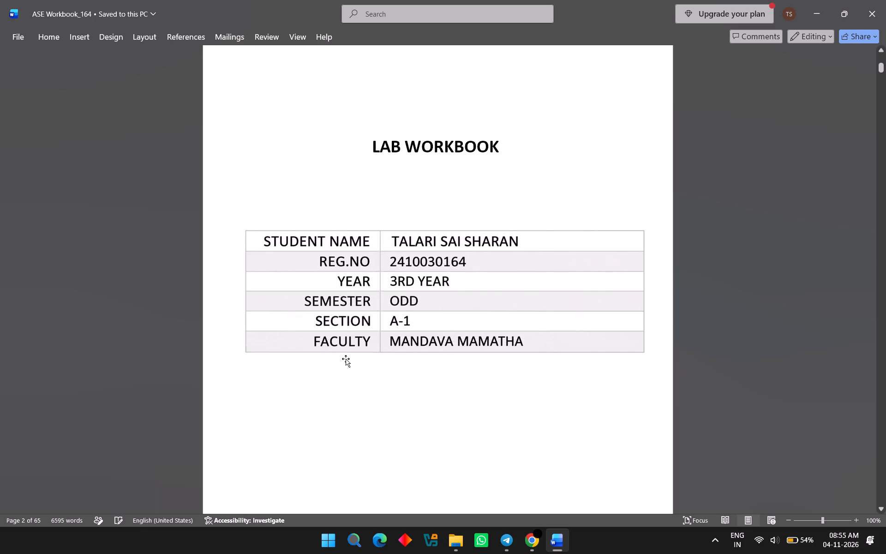
scroll(346, 359, "down", 1)
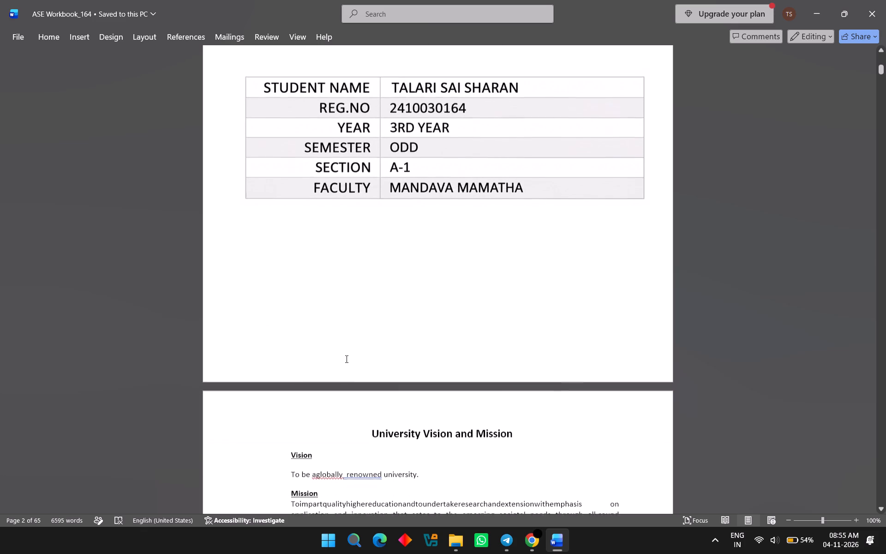
scroll(346, 359, "down", 2)
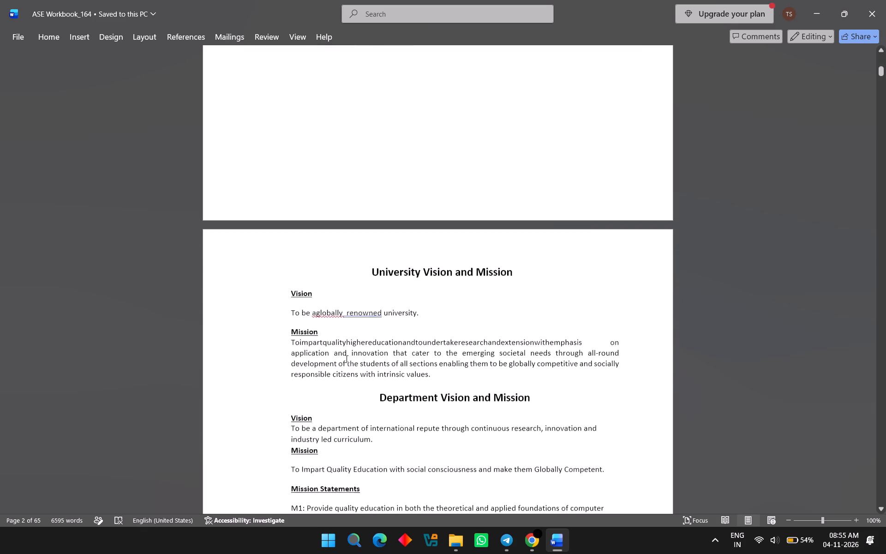
scroll(346, 359, "down", 1)
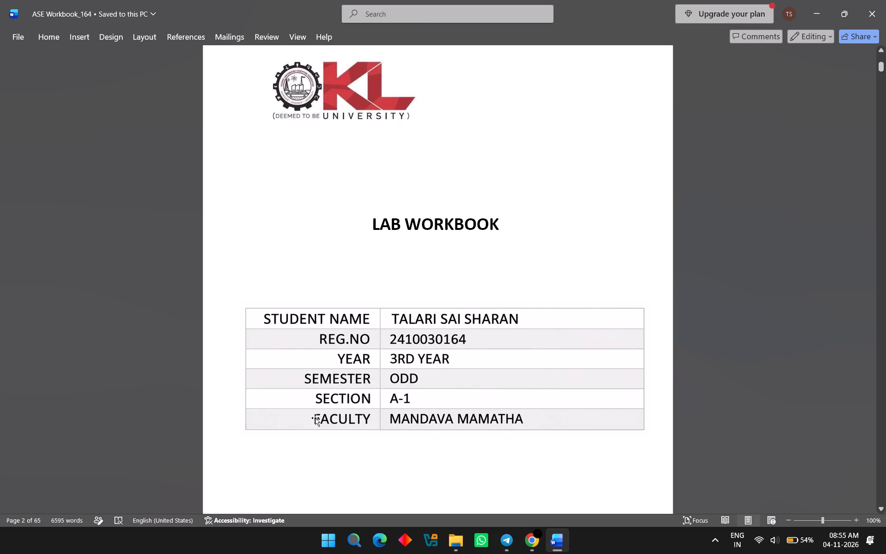
scroll(291, 421, "down", 1)
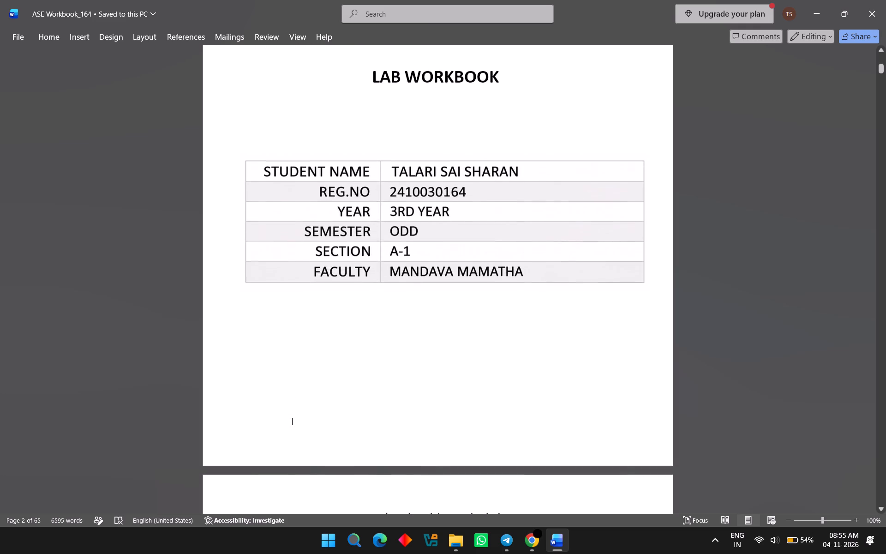
scroll(291, 421, "down", 3)
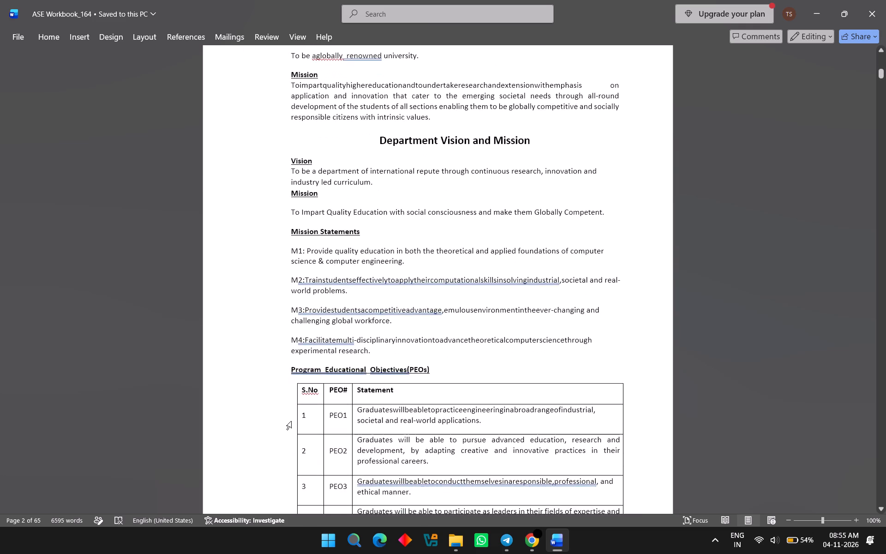
scroll(291, 421, "down", 6)
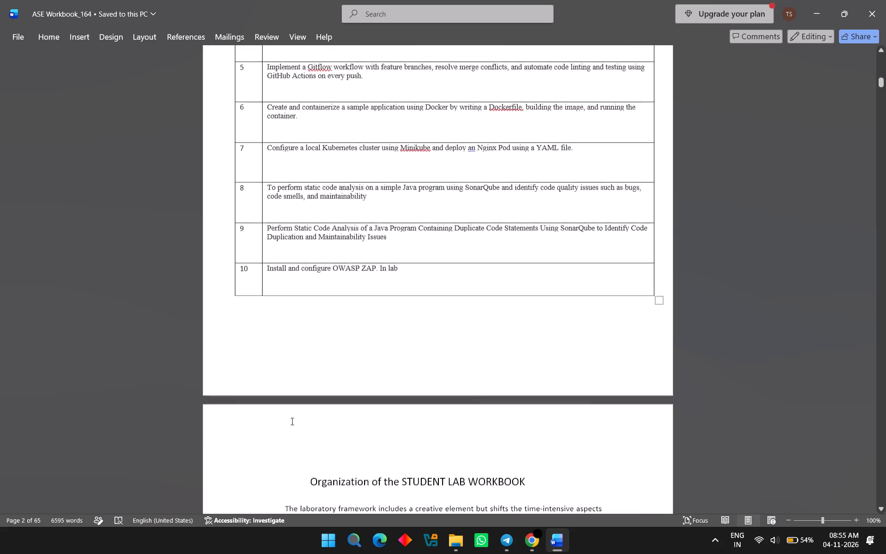
Examine the odd and even semester lab continuous evaluation tables and the pages leading to Lab1.
scroll(291, 421, "down", 2)
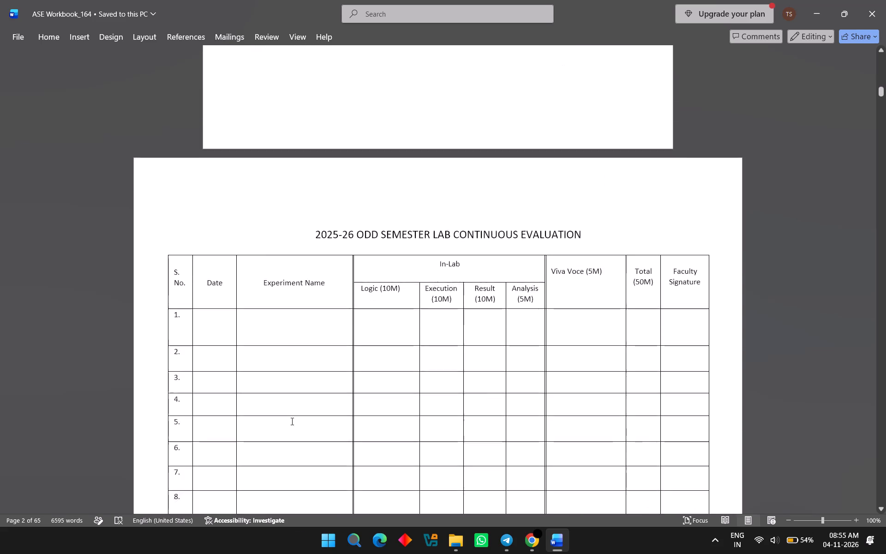
scroll(291, 421, "down", 3)
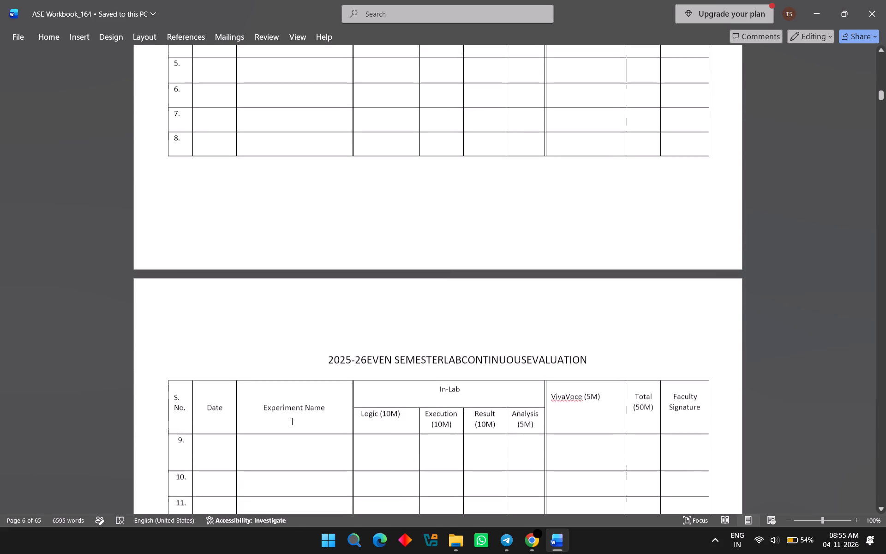
scroll(291, 421, "down", 2)
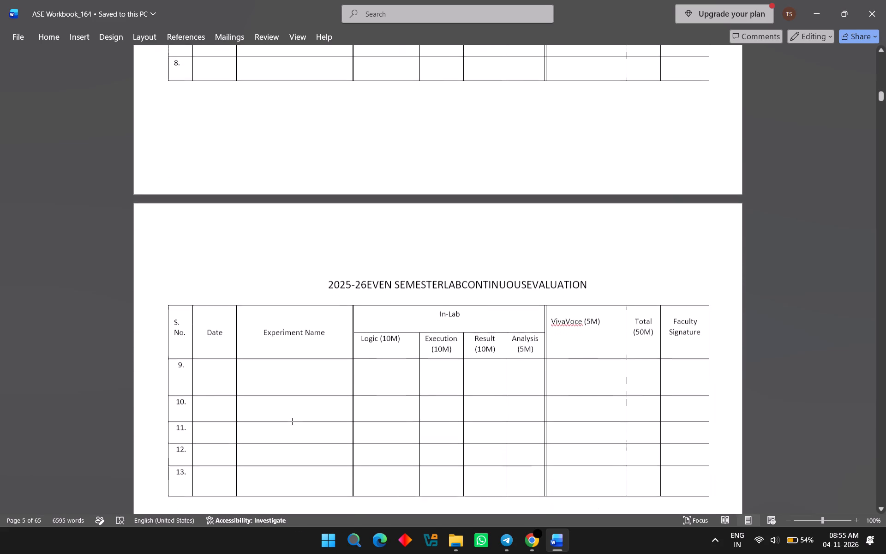
scroll(291, 421, "down", 1)
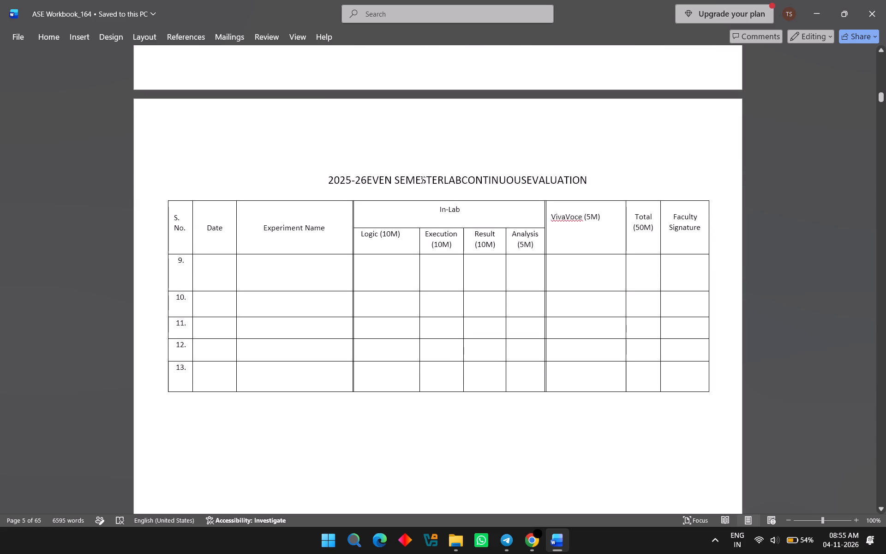
scroll(419, 182, "right", 1)
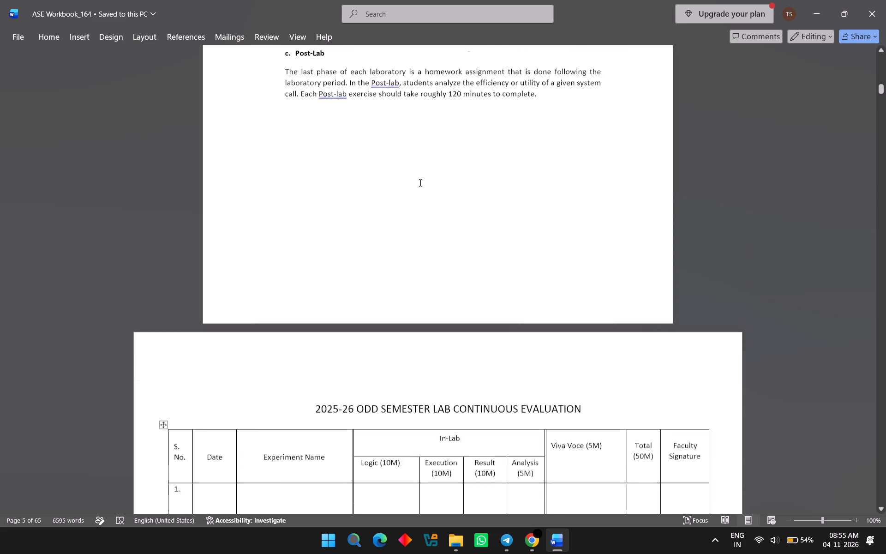
scroll(419, 182, "right", 3)
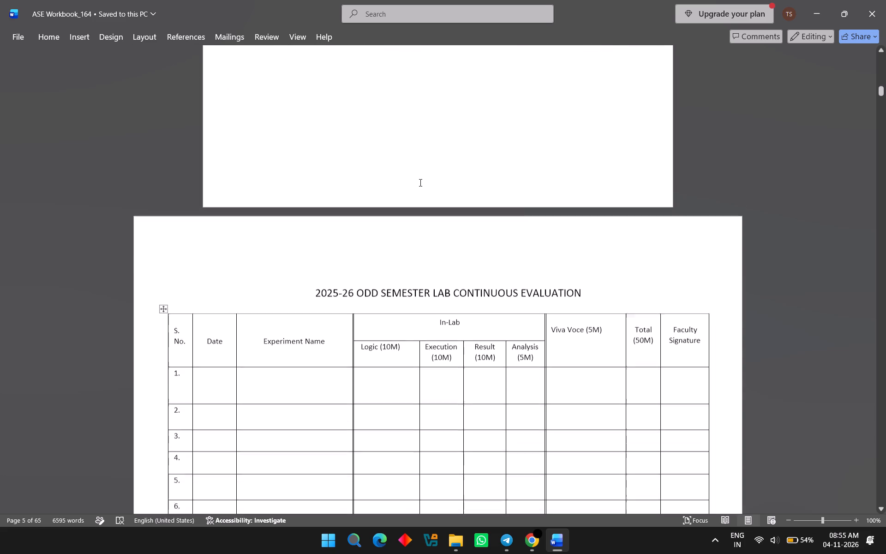
scroll(419, 182, "right", 2)
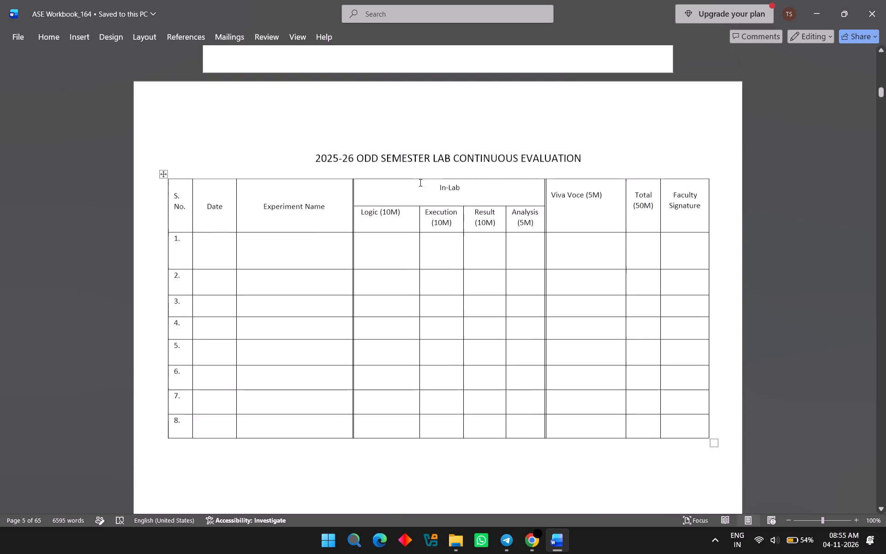
scroll(419, 182, "right", 1)
left_click(353, 170)
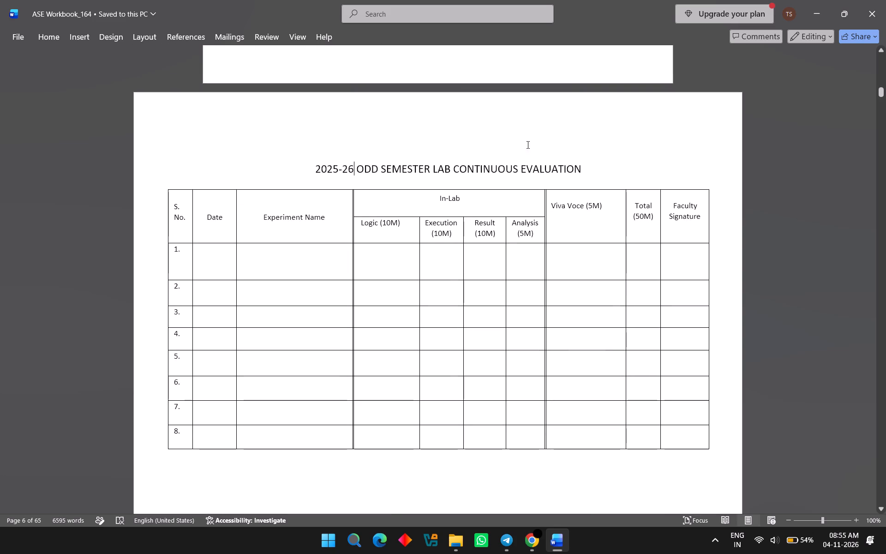
left_click(759, 146)
left_click(781, 131)
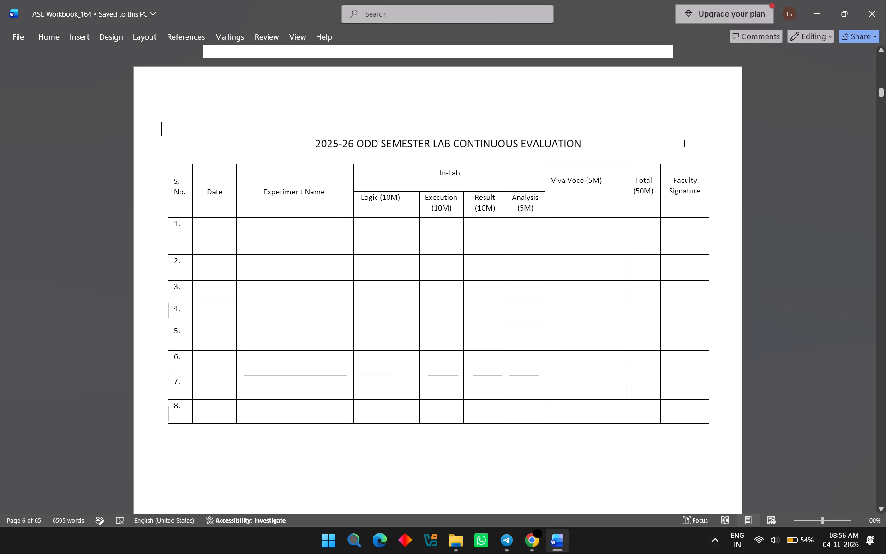
scroll(683, 143, "down", 1)
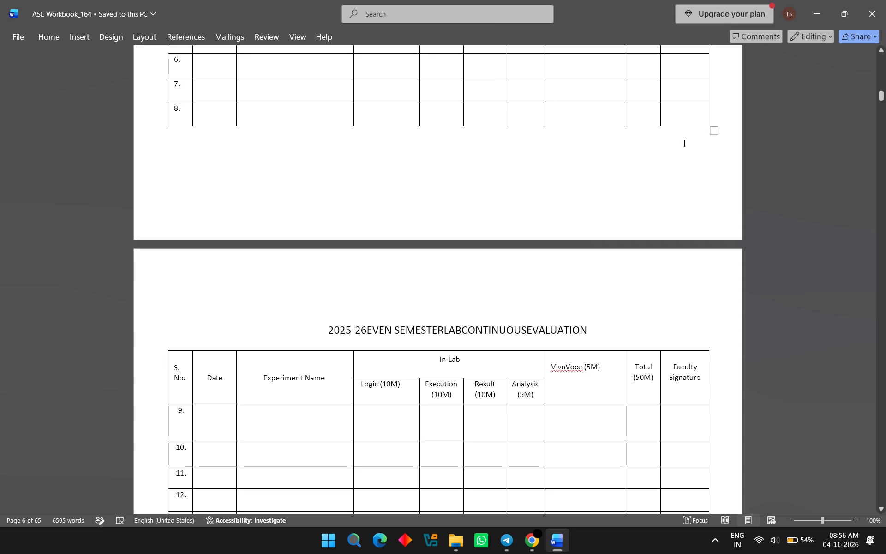
scroll(683, 143, "up", 1)
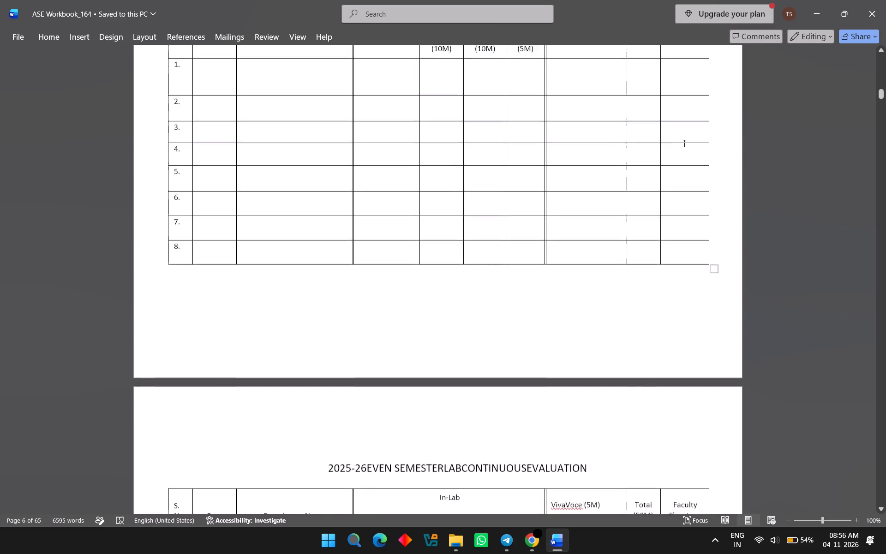
scroll(683, 143, "up", 1)
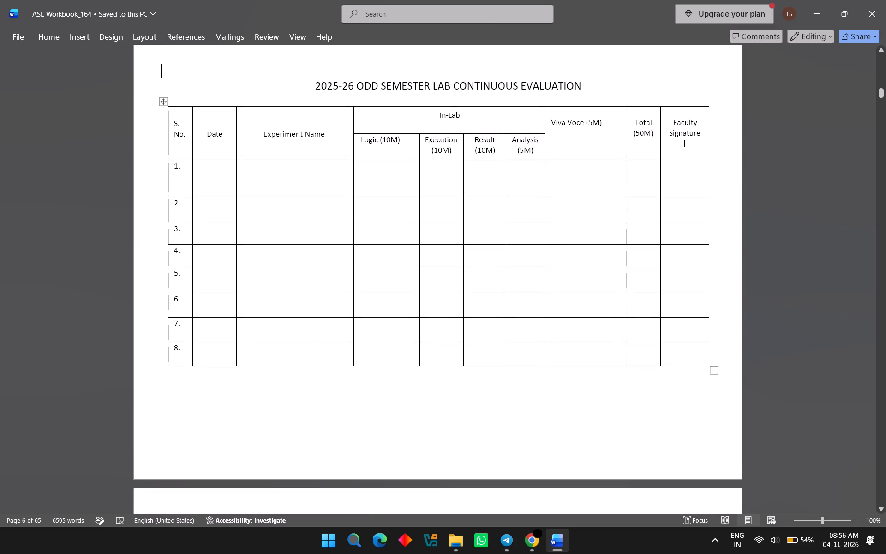
scroll(683, 143, "down", 4)
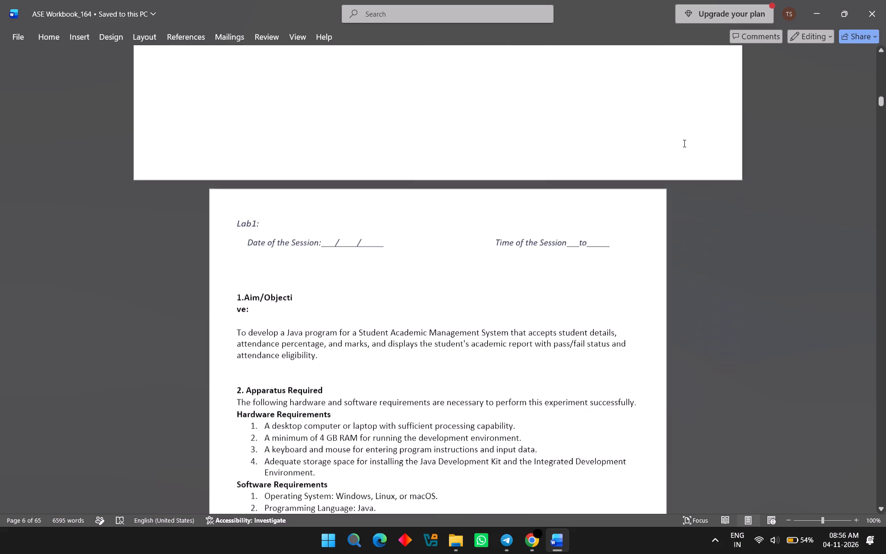
Read through Lab1's aim, apparatus, theory and Java program up to the start of the Trello experiment.
scroll(683, 143, "down", 3)
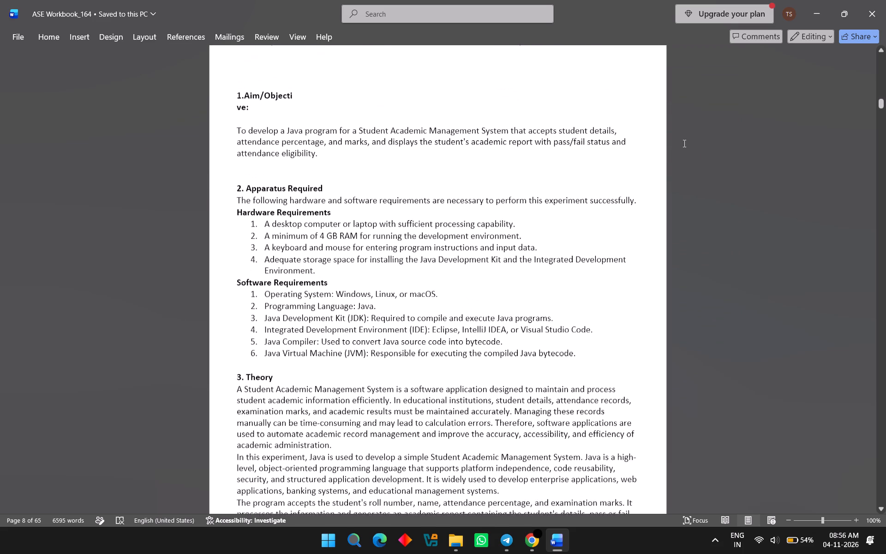
scroll(683, 143, "down", 2)
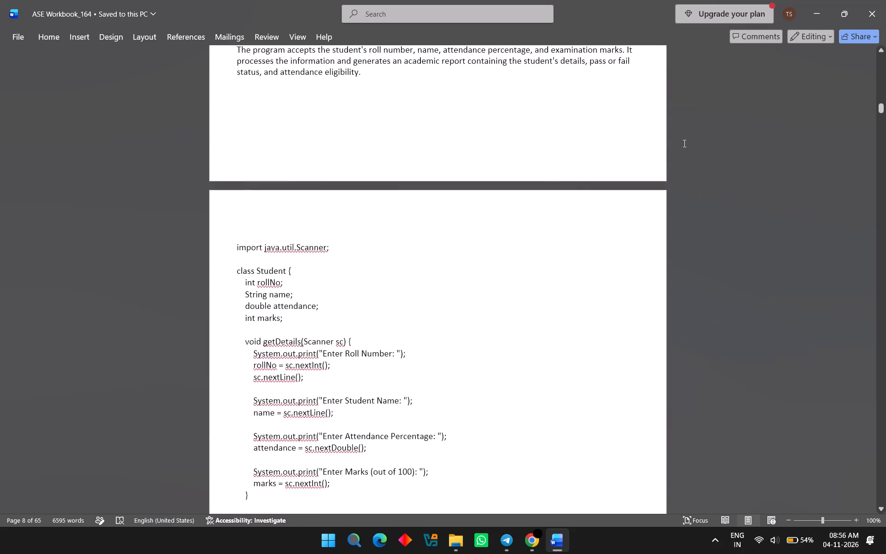
scroll(683, 143, "down", 3)
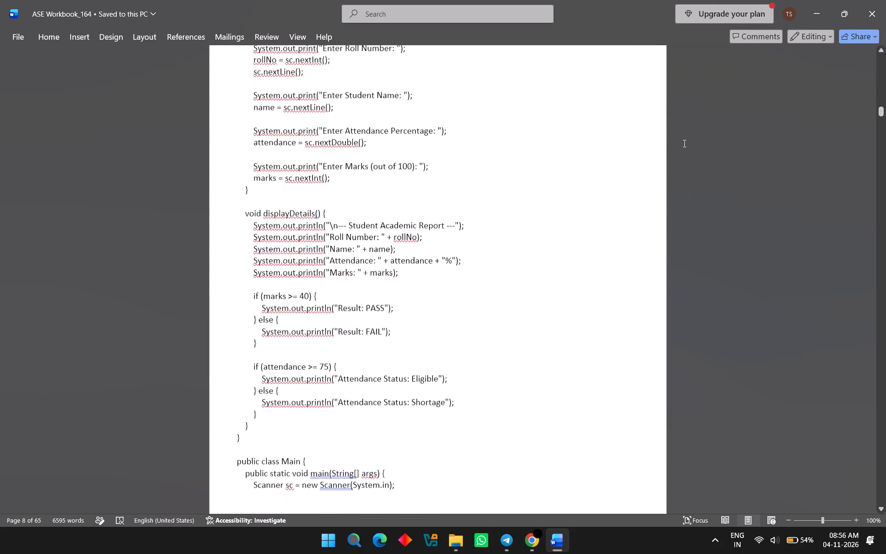
scroll(683, 143, "down", 1)
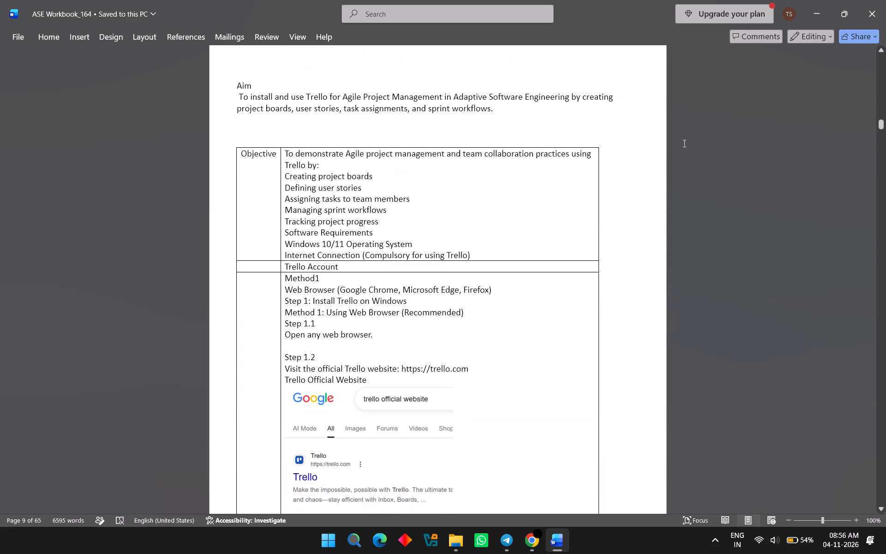
Survey the whole workbook as small multi-page thumbnails, from the Trello pages to the end and back to the cover.
scroll(683, 143, "down", 8, "ctrl")
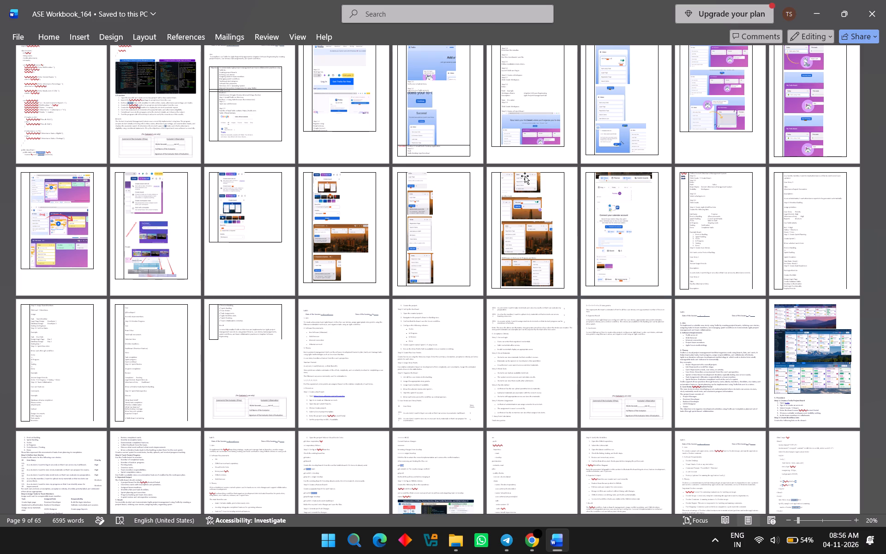
scroll(467, 244, "down", 6)
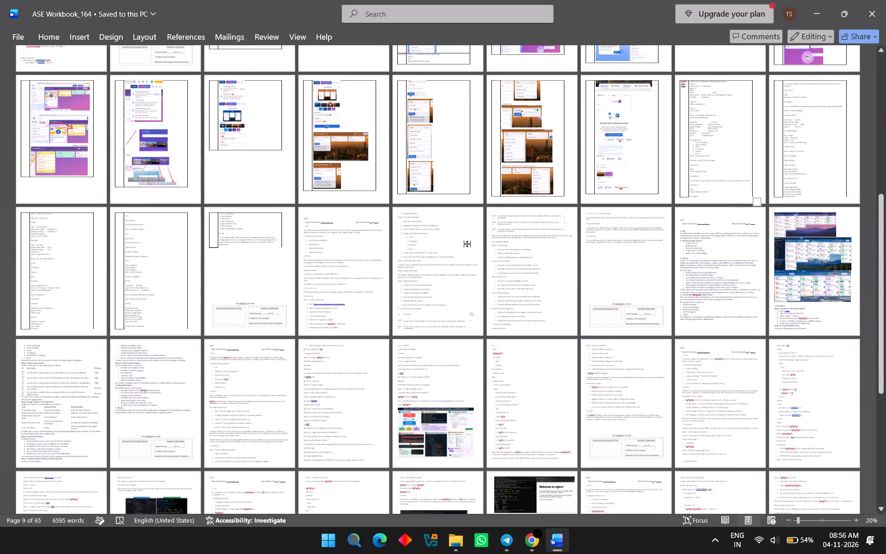
scroll(467, 244, "down", 8)
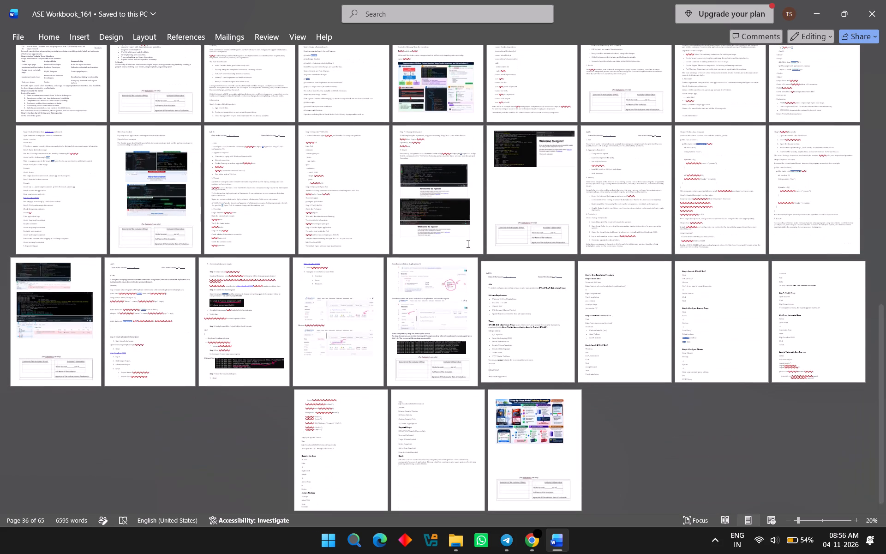
scroll(467, 244, "up", 4)
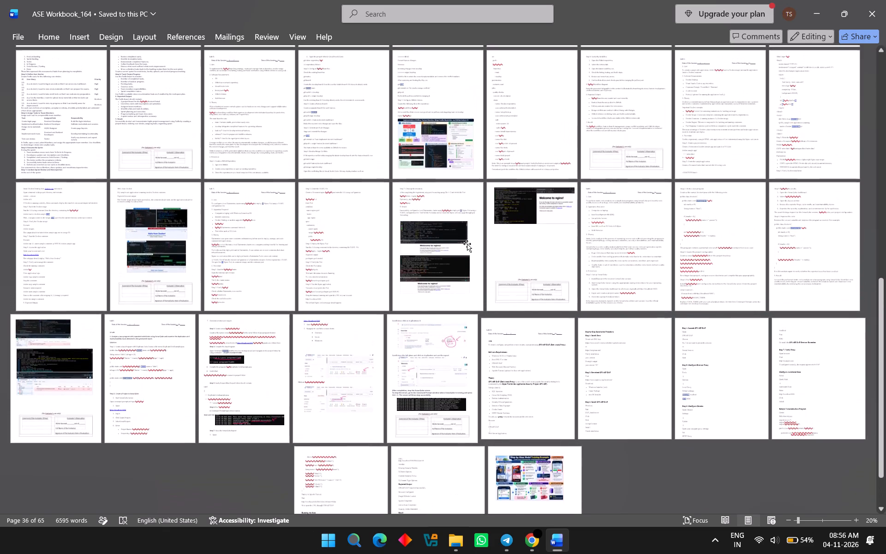
scroll(467, 244, "up", 7)
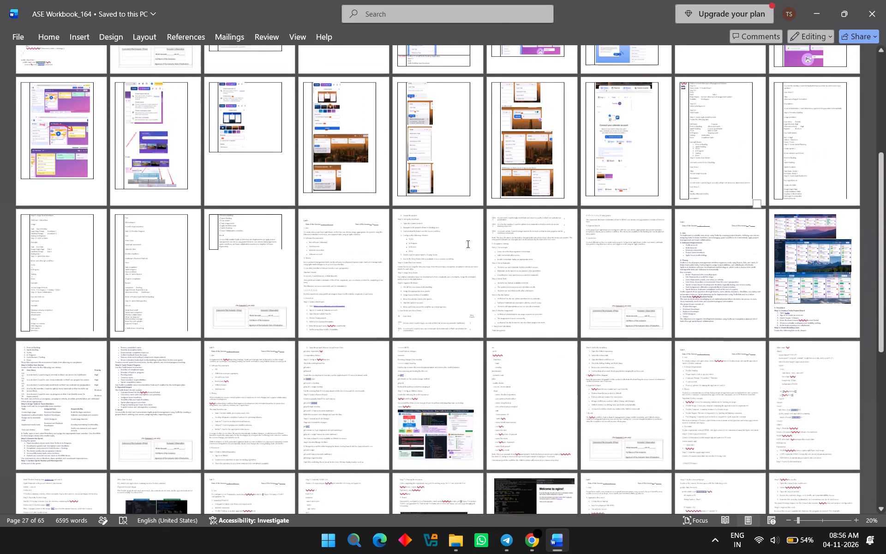
scroll(467, 244, "up", 7)
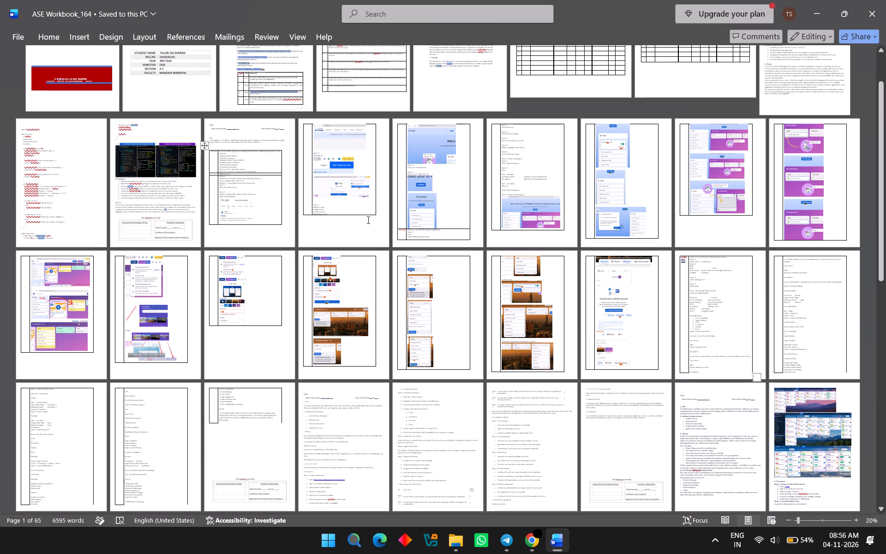
scroll(367, 222, "up", 3)
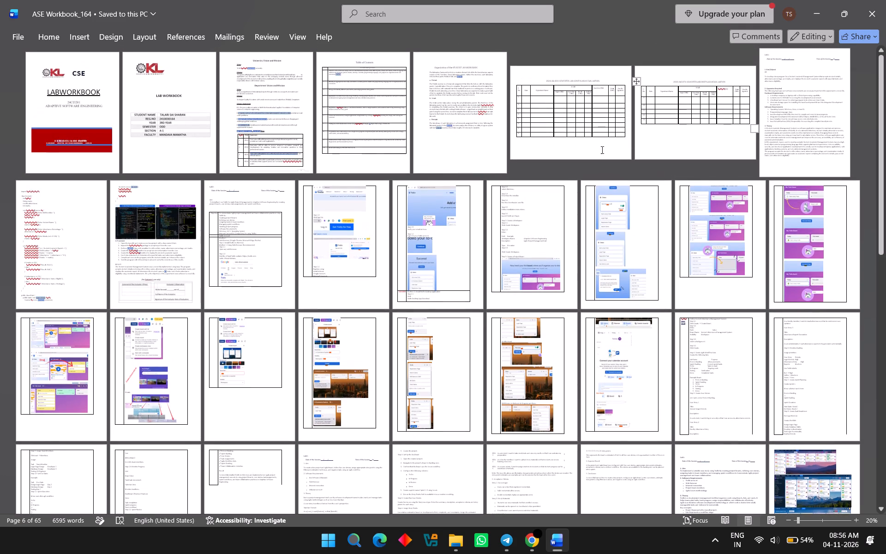
Change the orientation of the odd semester lab continuous evaluation page to portrait.
left_click(579, 151)
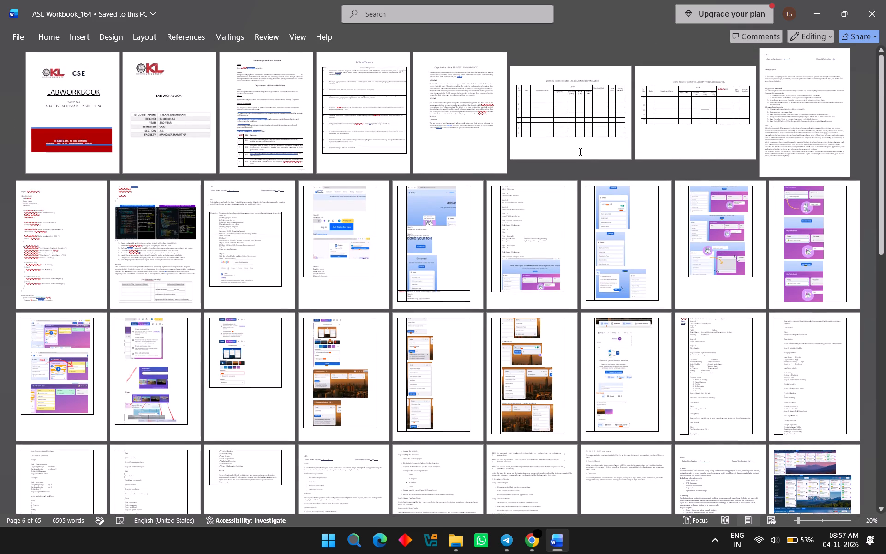
right_click(579, 151)
left_click(562, 157)
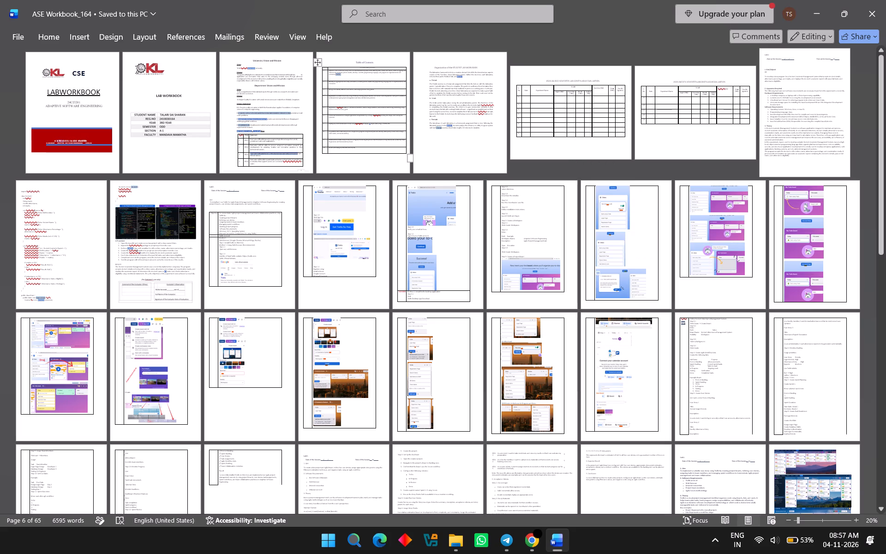
left_click(135, 41)
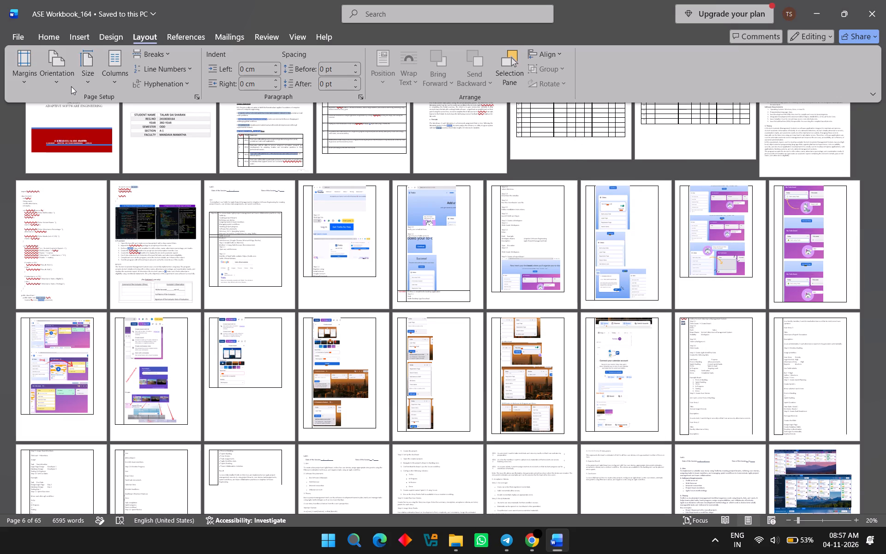
left_click(66, 87)
left_click(63, 108)
scroll(499, 176, "up", 4)
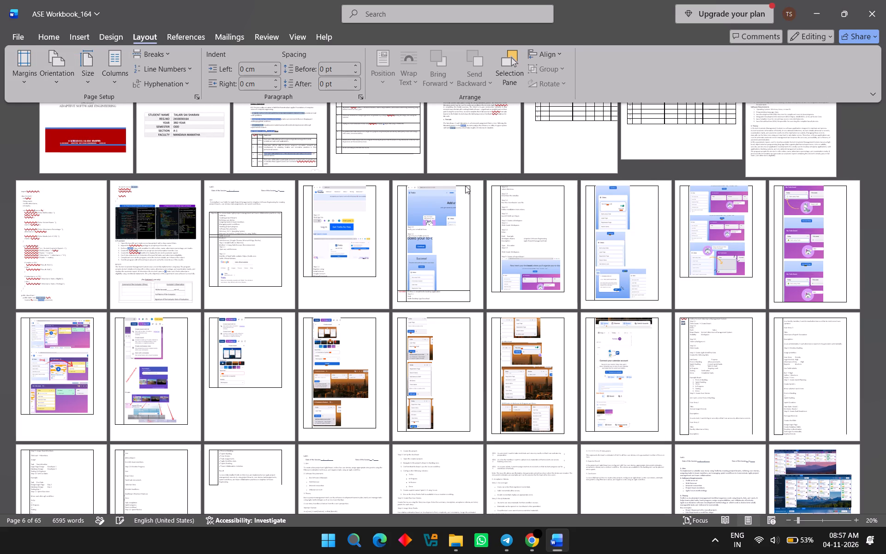
scroll(572, 202, "up", 1)
left_click(653, 169)
left_click(581, 145)
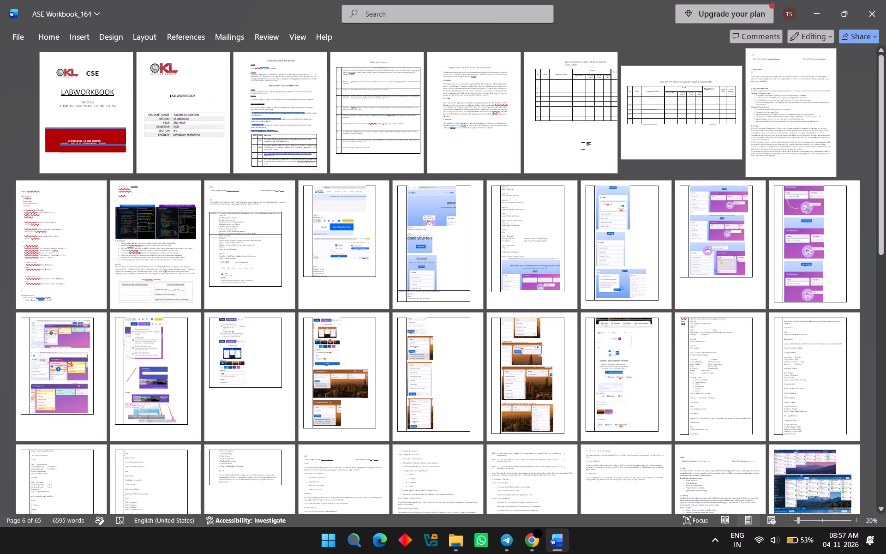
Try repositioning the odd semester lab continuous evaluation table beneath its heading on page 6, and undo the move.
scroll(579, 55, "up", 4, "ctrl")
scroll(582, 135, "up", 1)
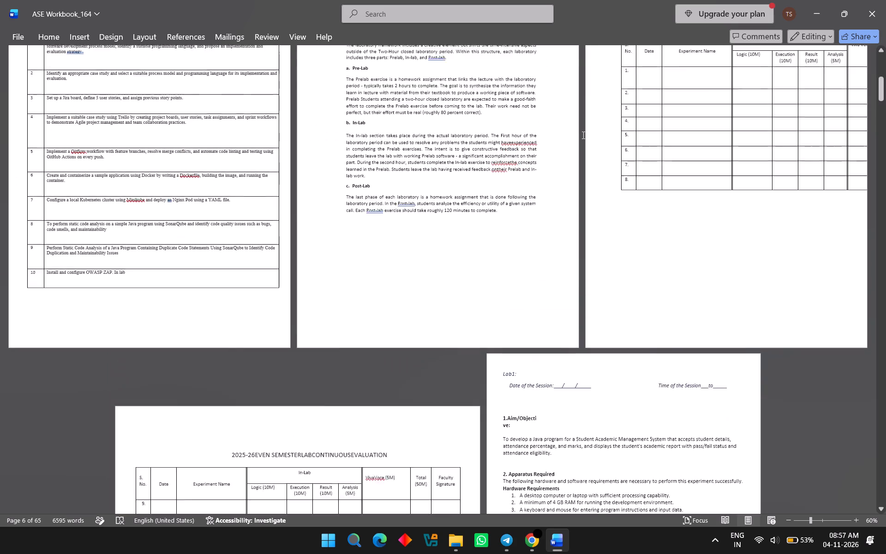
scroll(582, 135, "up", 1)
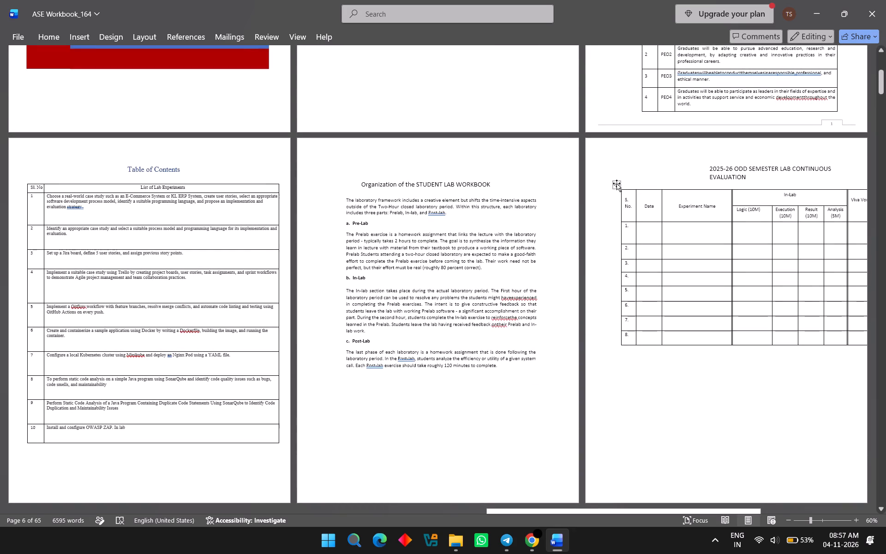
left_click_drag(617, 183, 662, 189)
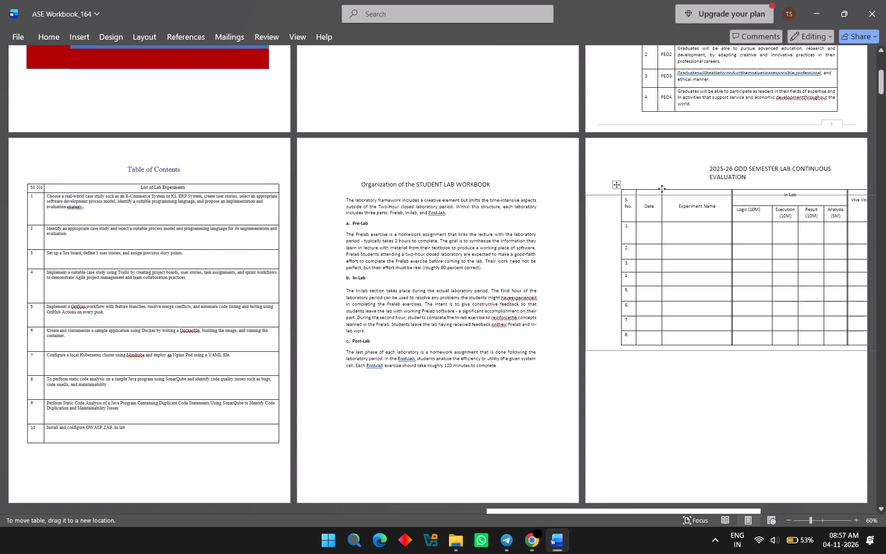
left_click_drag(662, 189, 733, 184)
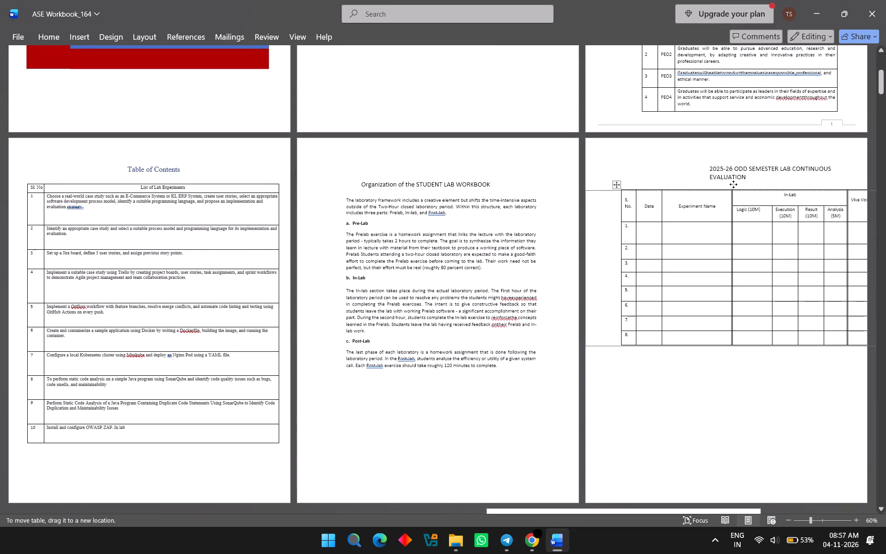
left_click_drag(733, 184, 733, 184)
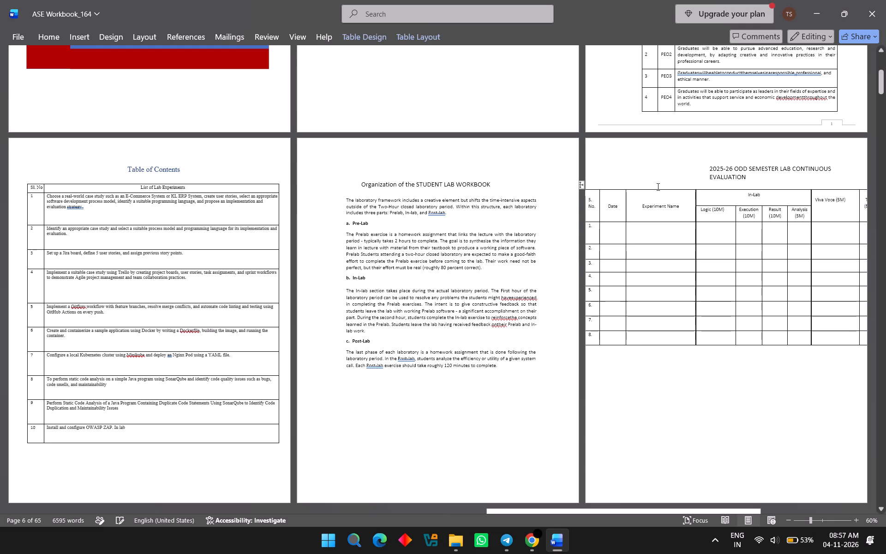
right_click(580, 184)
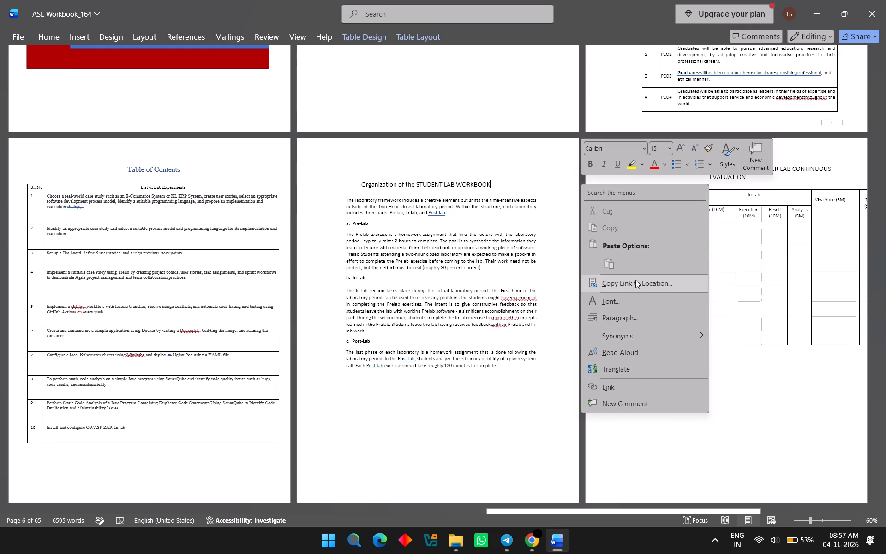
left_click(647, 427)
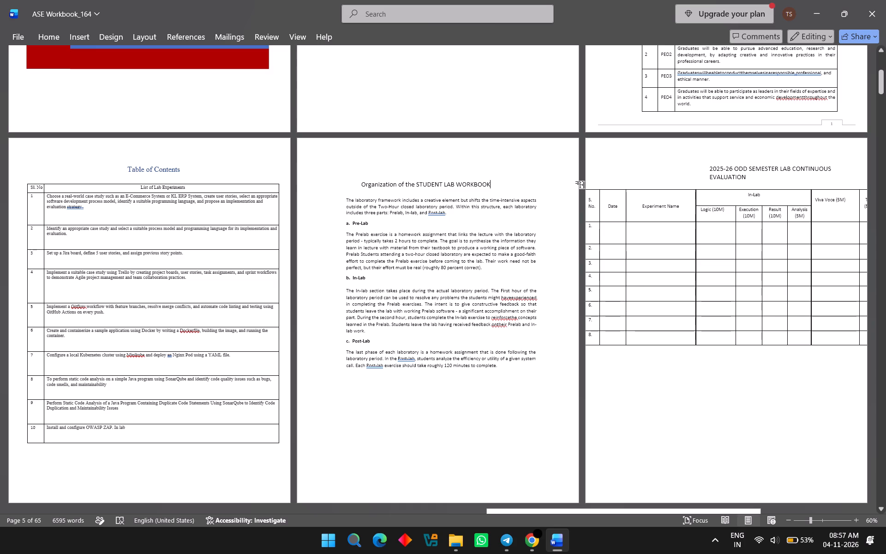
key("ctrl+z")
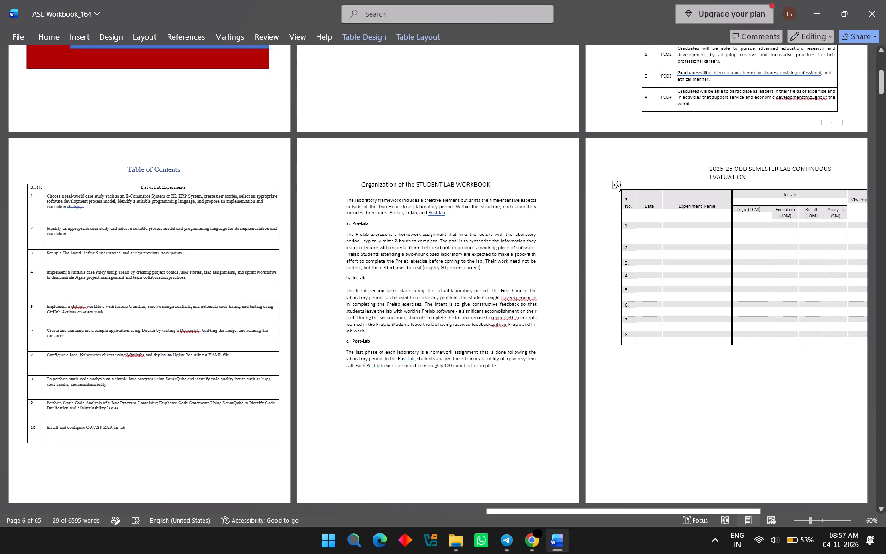
Move the odd semester lab continuous evaluation table to the left edge of its page, beneath the heading.
left_click_drag(617, 185, 732, 163)
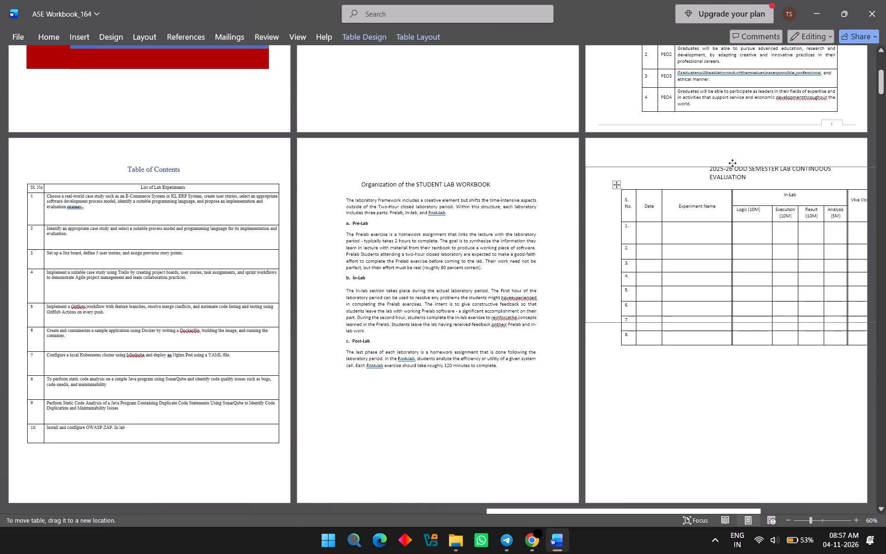
left_click_drag(732, 163, 706, 208)
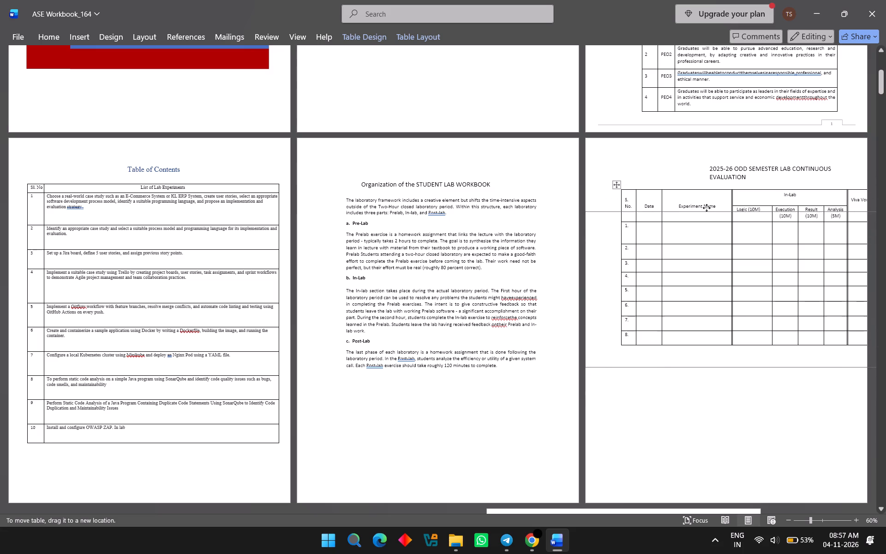
left_click_drag(706, 208, 698, 187)
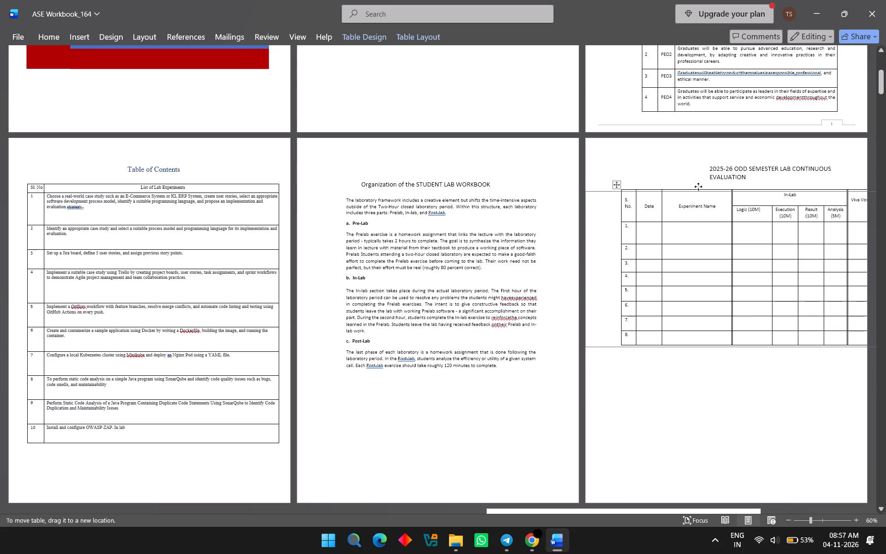
left_click_drag(698, 187, 699, 187)
left_click_drag(699, 187, 698, 187)
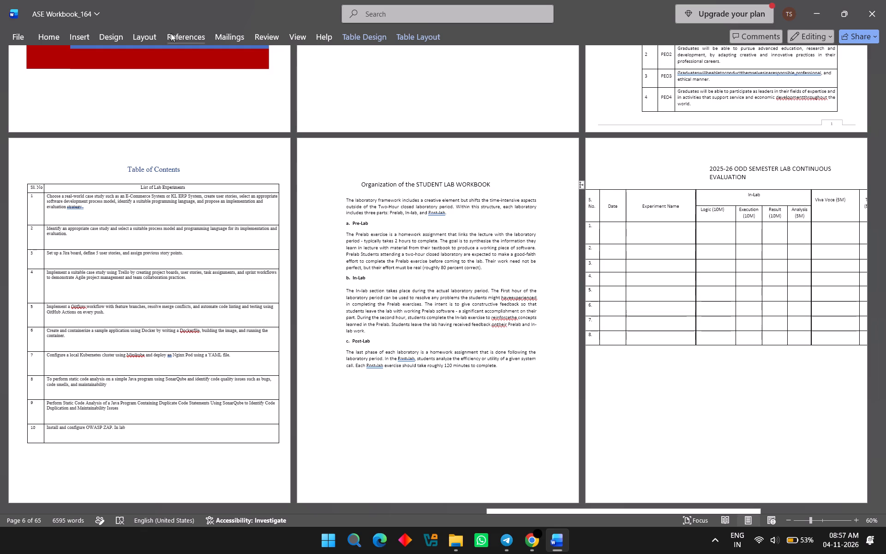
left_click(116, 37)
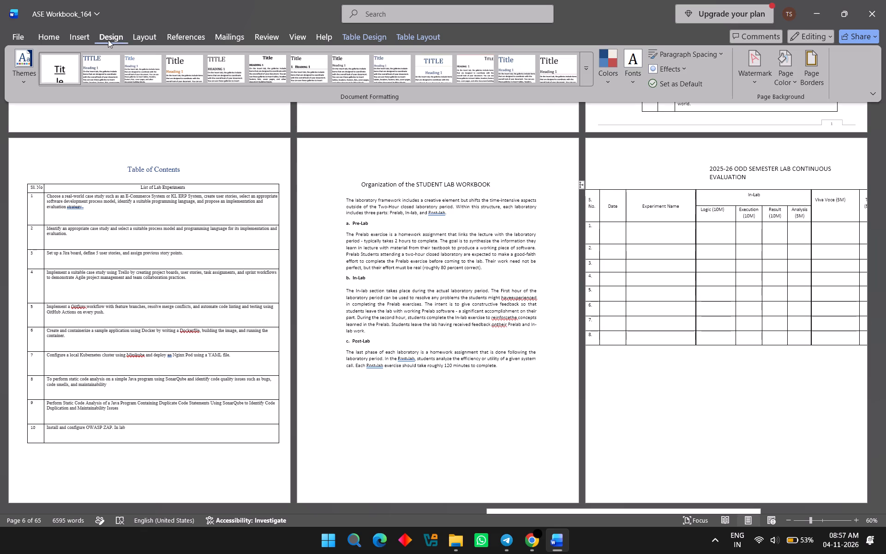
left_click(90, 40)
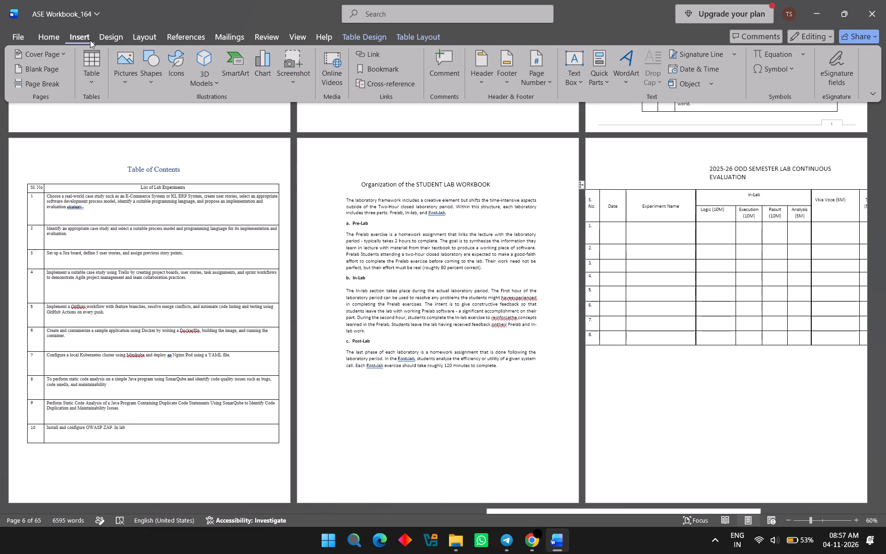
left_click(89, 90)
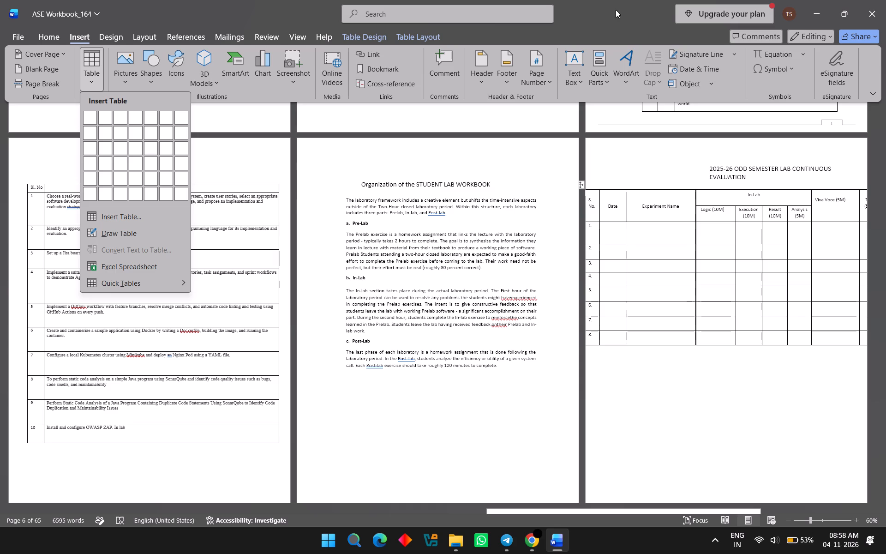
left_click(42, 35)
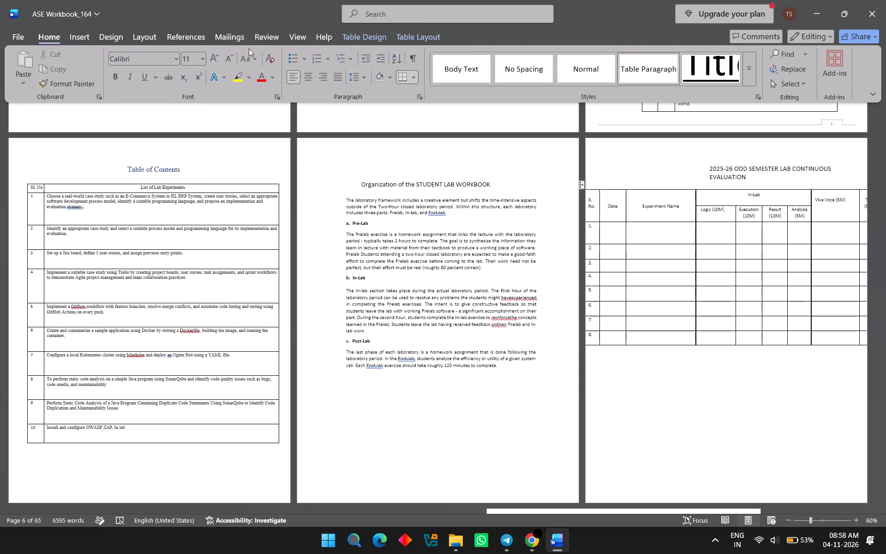
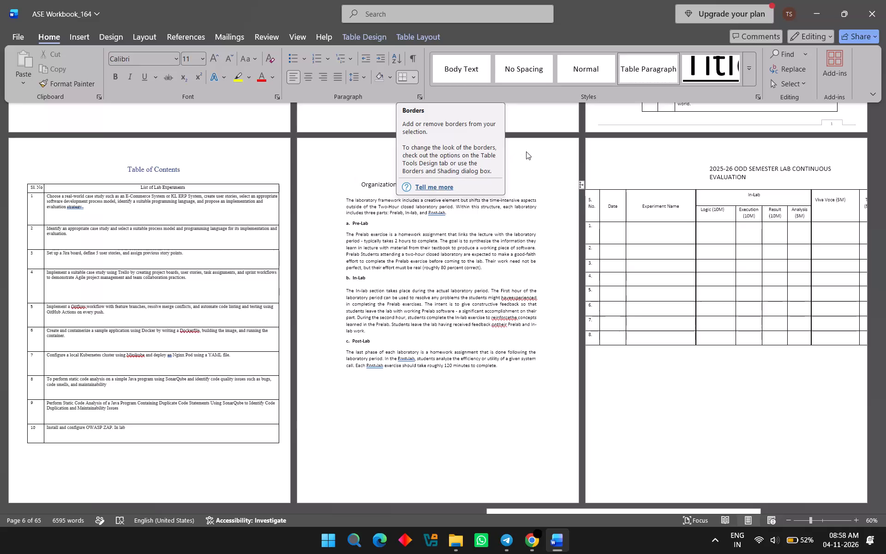
Undo the odd semester lab continuous evaluation table's move to the left edge of its page.
left_click(582, 186)
left_click(582, 186)
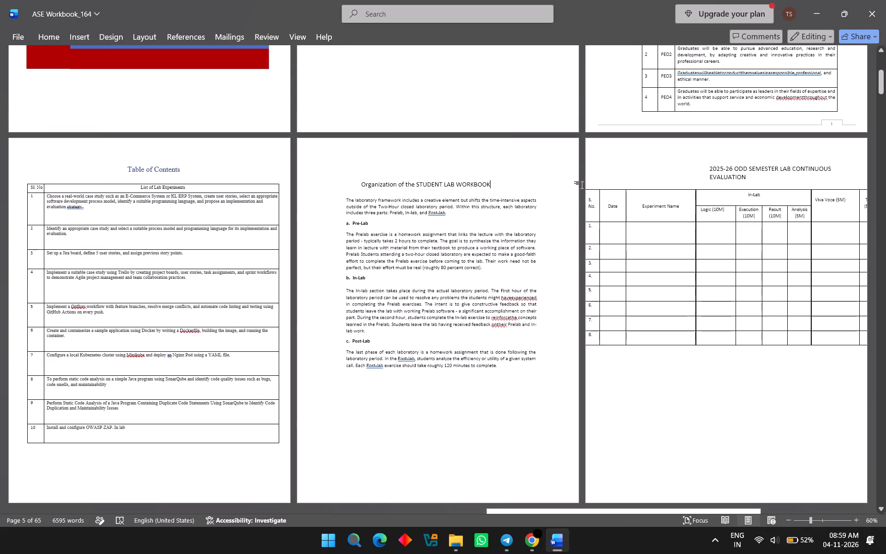
key("ctrl+z")
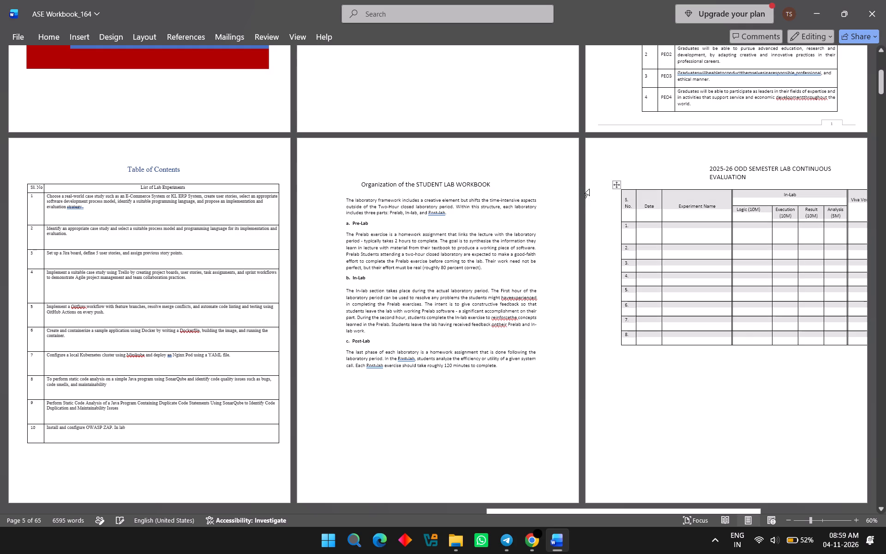
Enable automatic resizing to fit contents in the table options of the odd semester lab continuous evaluation table.
right_click(614, 186)
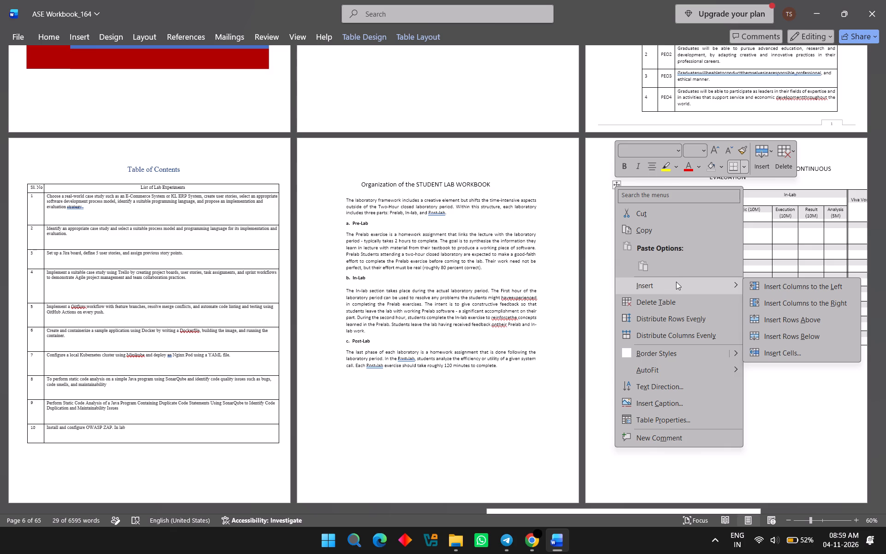
left_click(680, 416)
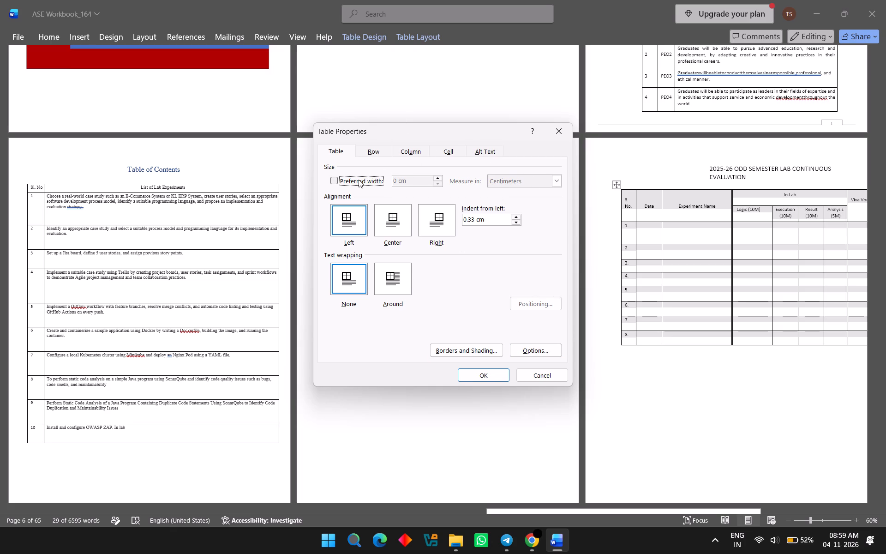
left_click(374, 156)
left_click(399, 155)
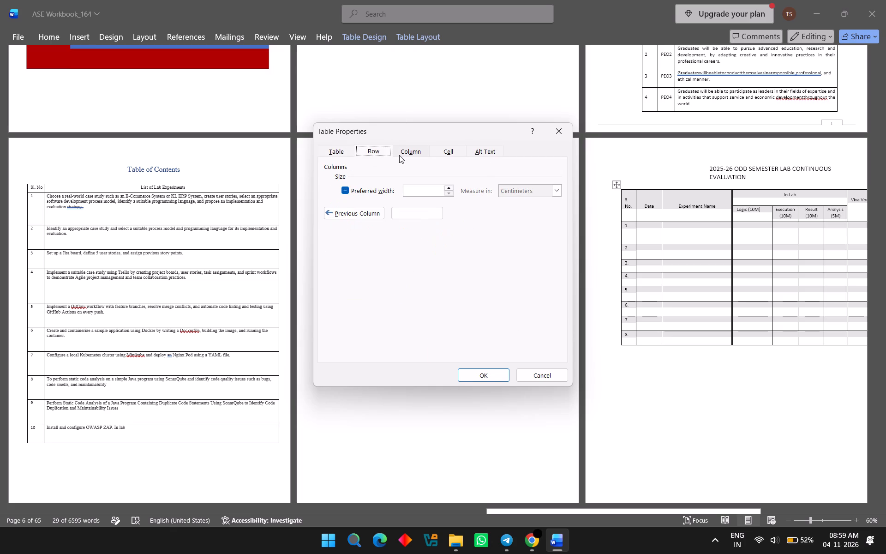
left_click(443, 153)
left_click(476, 152)
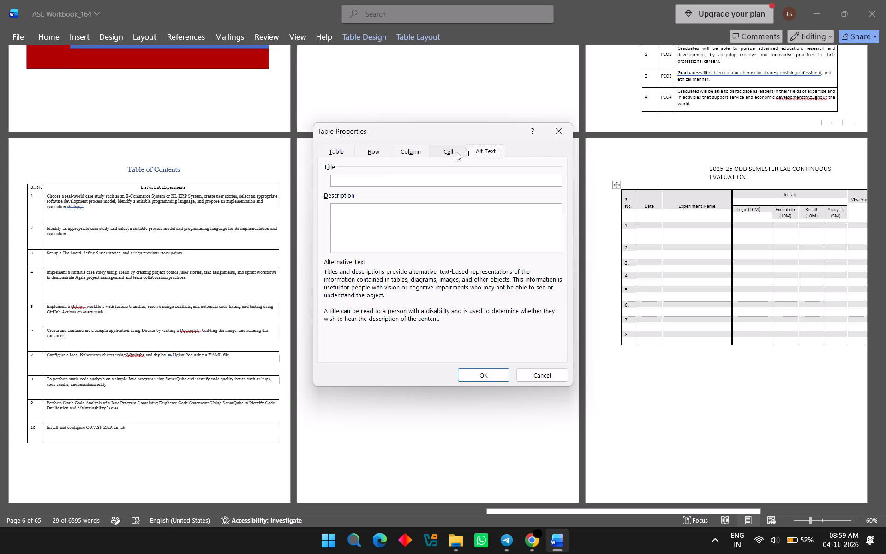
left_click(457, 152)
left_click(333, 151)
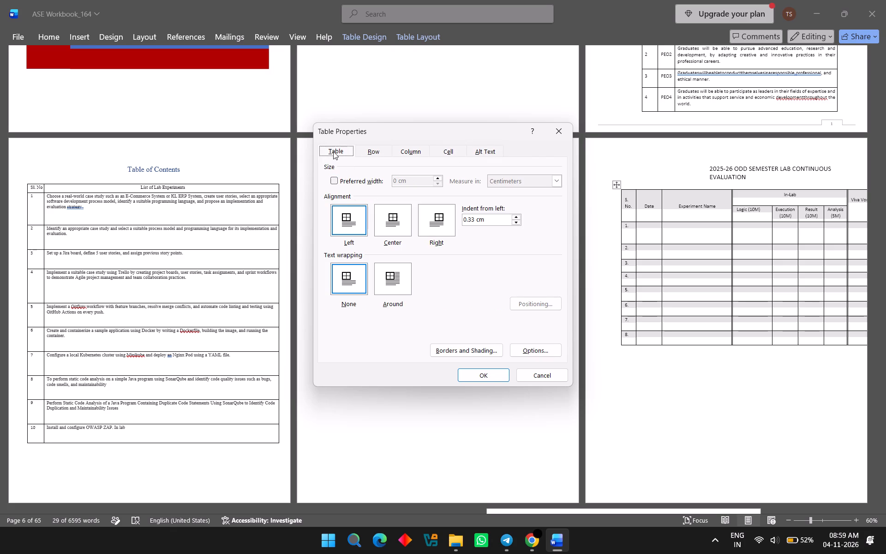
left_click(525, 301)
left_click(523, 350)
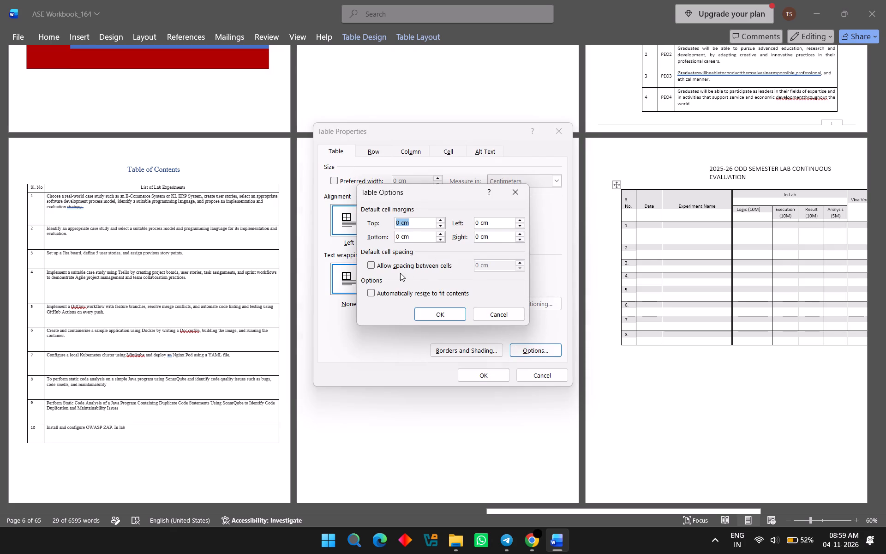
left_click(443, 295)
left_click(448, 312)
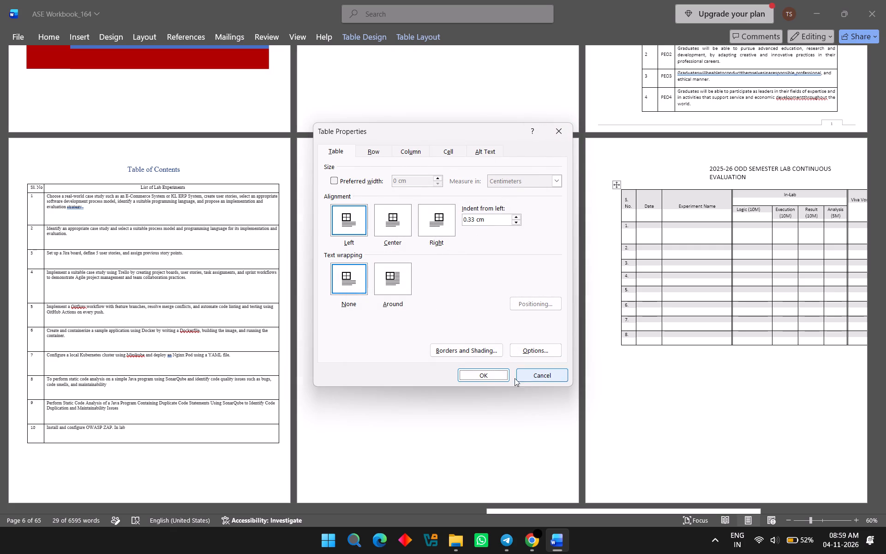
left_click(473, 349)
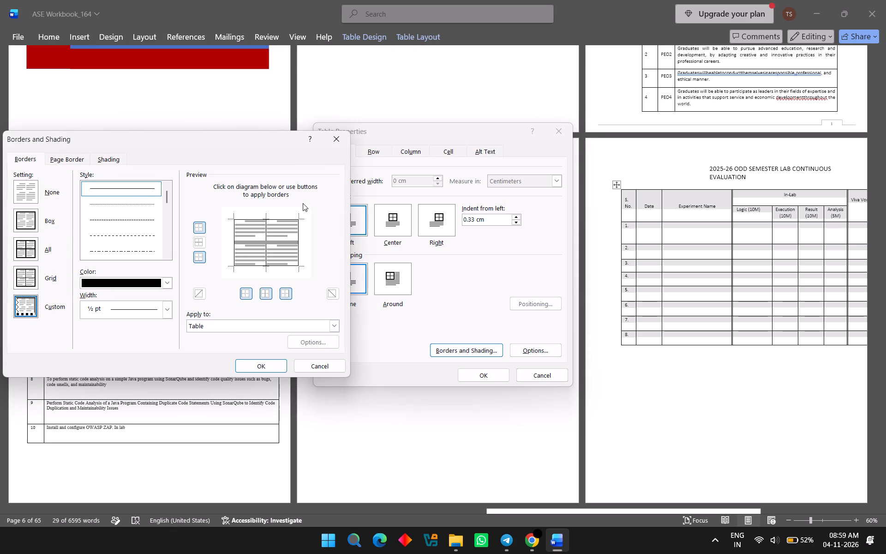
left_click(331, 138)
left_click(563, 132)
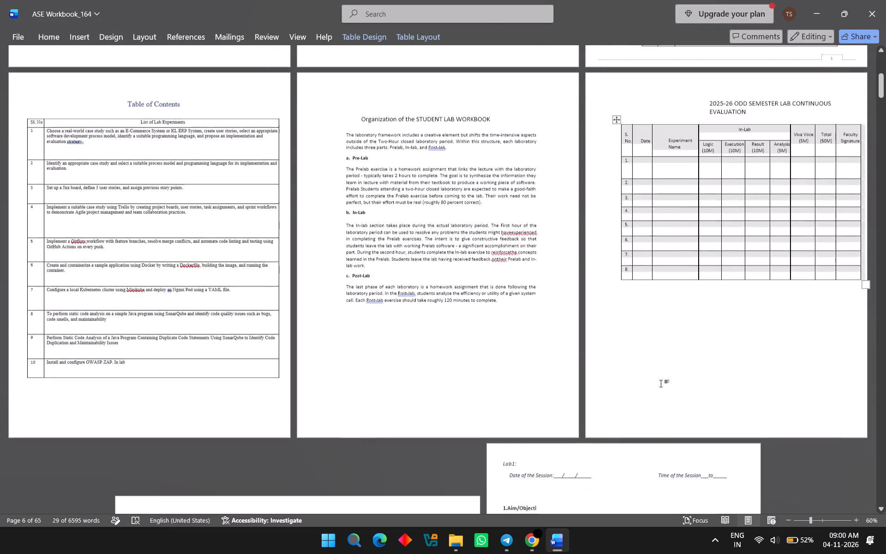
Capture a screenshot of the odd semester lab continuous evaluation page and copy it.
key("Print")
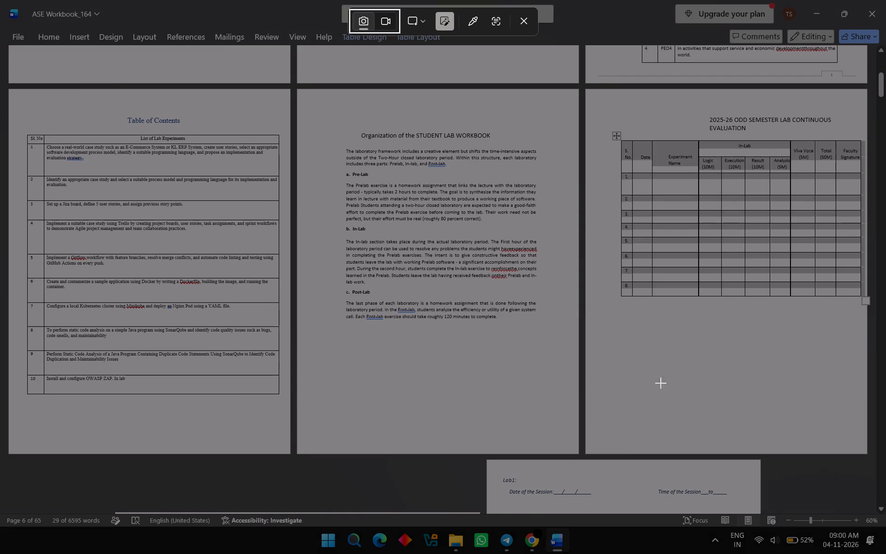
left_click_drag(589, 92, 867, 464)
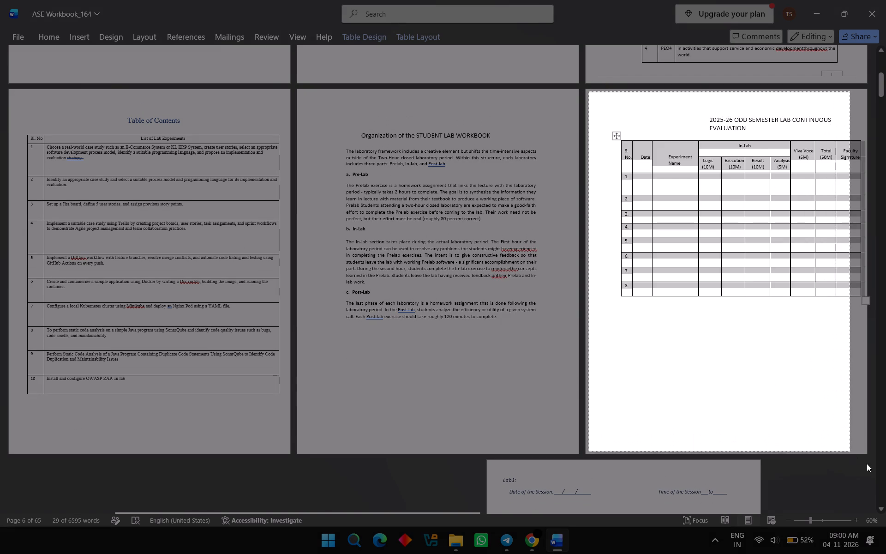
left_click_drag(867, 464, 884, 460)
key("ctrl+c")
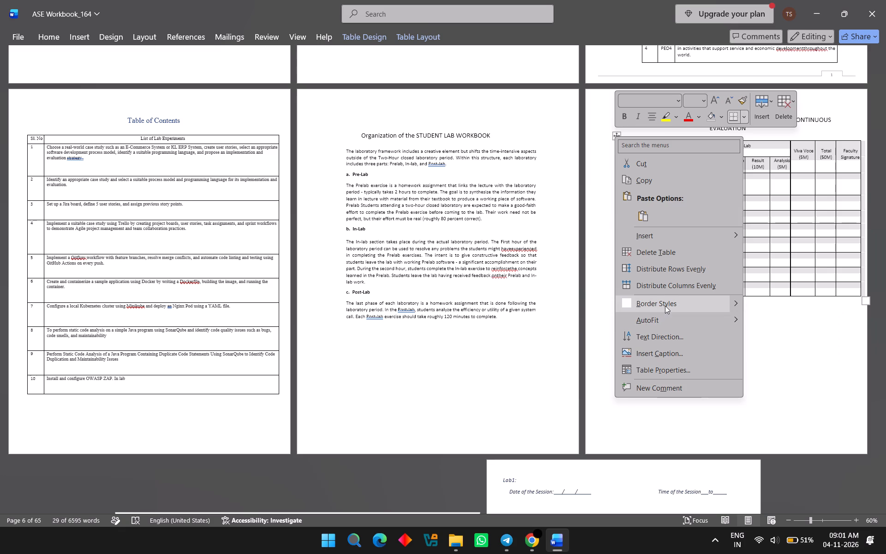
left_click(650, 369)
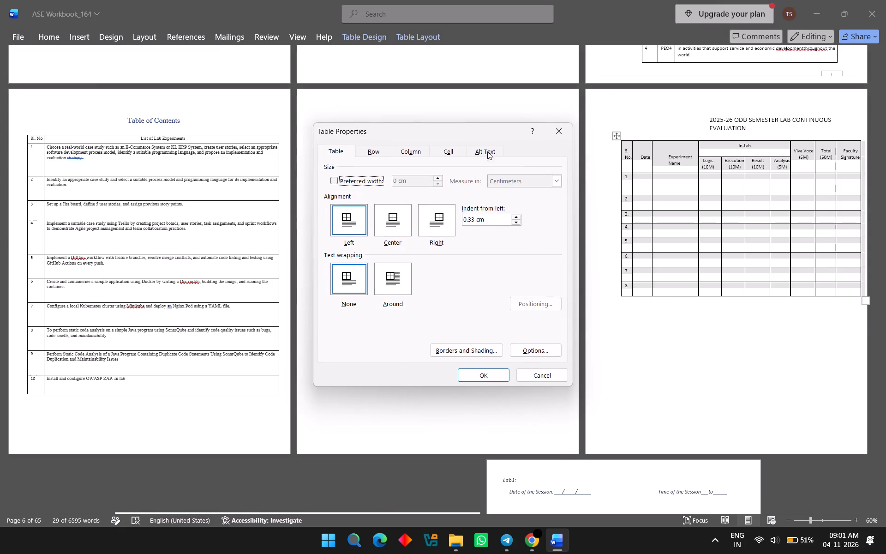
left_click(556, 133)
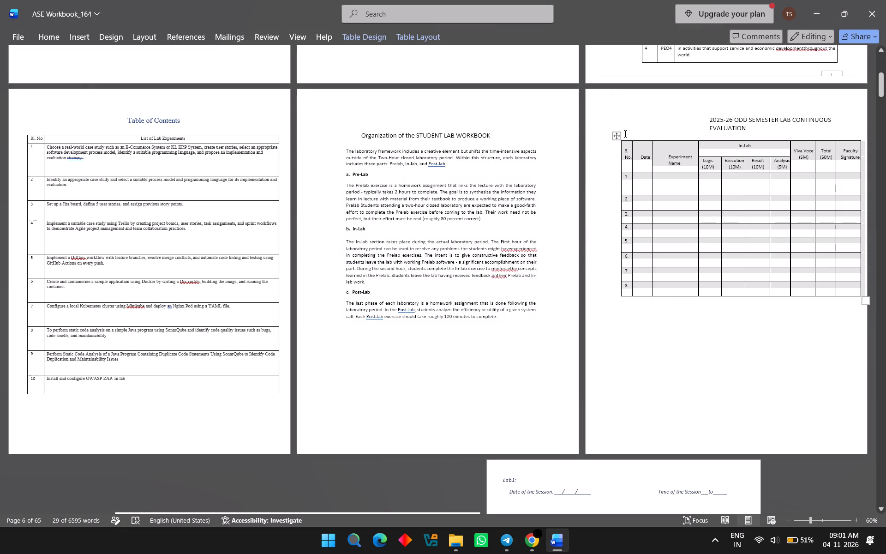
In Word, copy the whole odd semester lab continuous evaluation table.
left_click(615, 136)
key("ctrl+c")
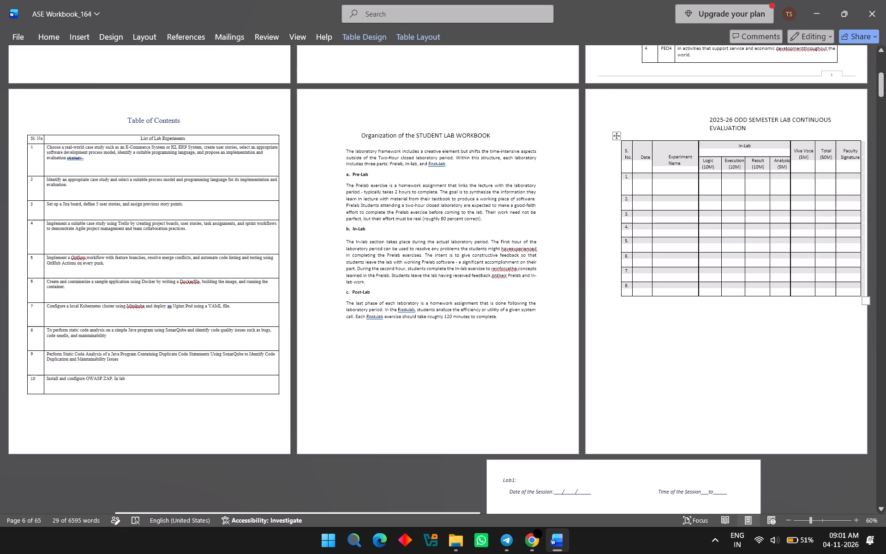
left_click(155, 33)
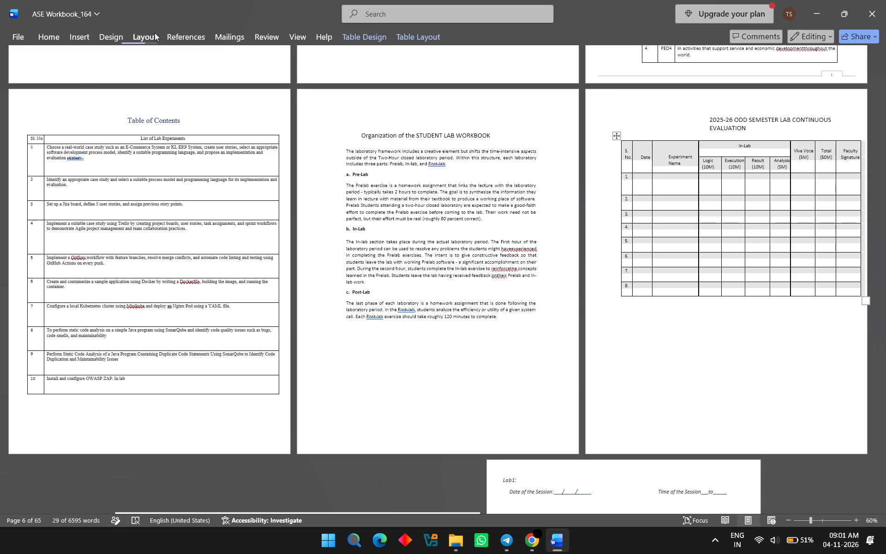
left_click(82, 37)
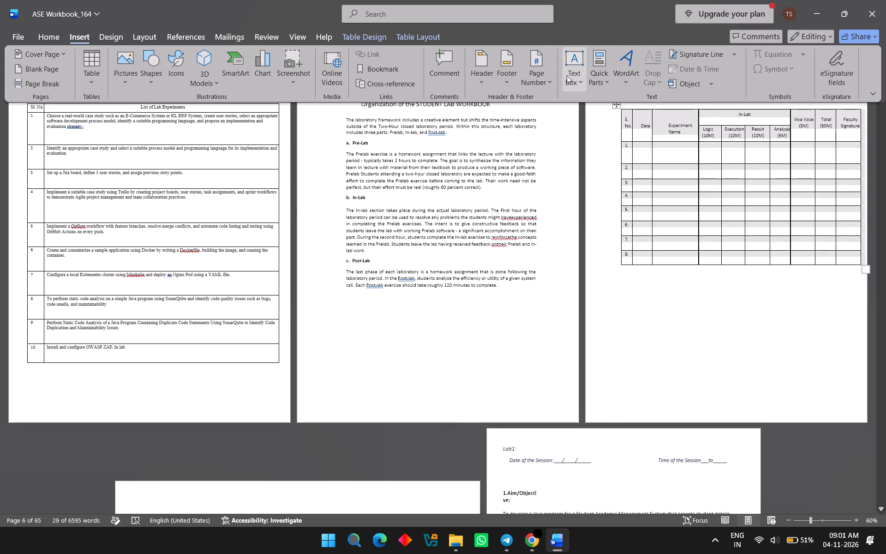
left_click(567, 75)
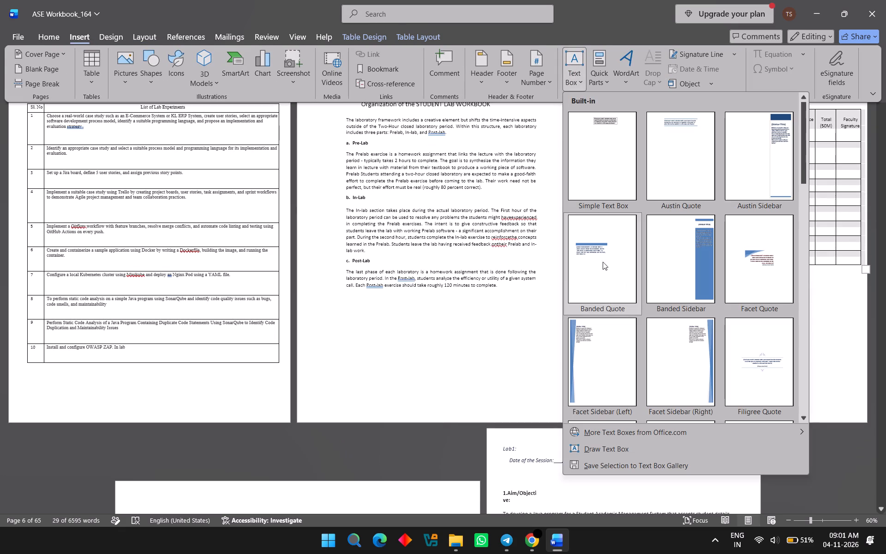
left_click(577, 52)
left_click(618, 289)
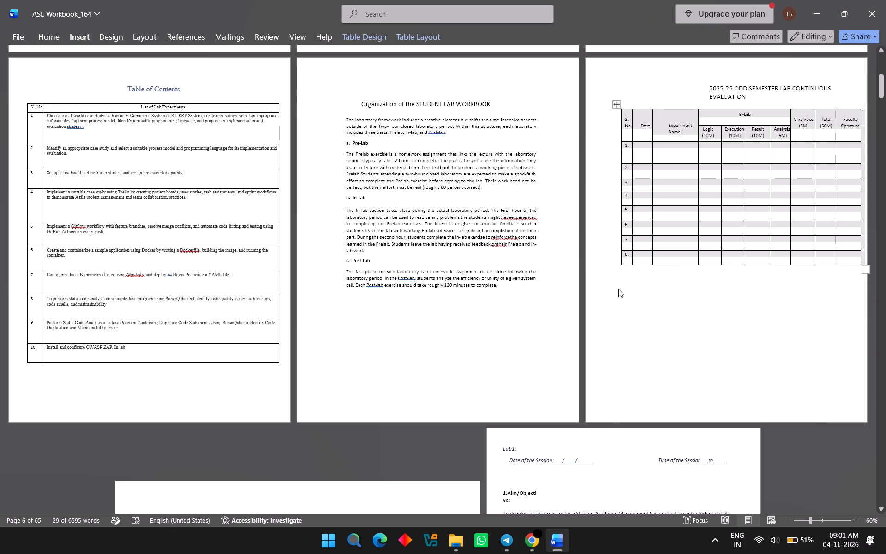
Insert a Simple Text Box below the odd semester evaluation table and paste the copied table into it.
left_click(618, 289)
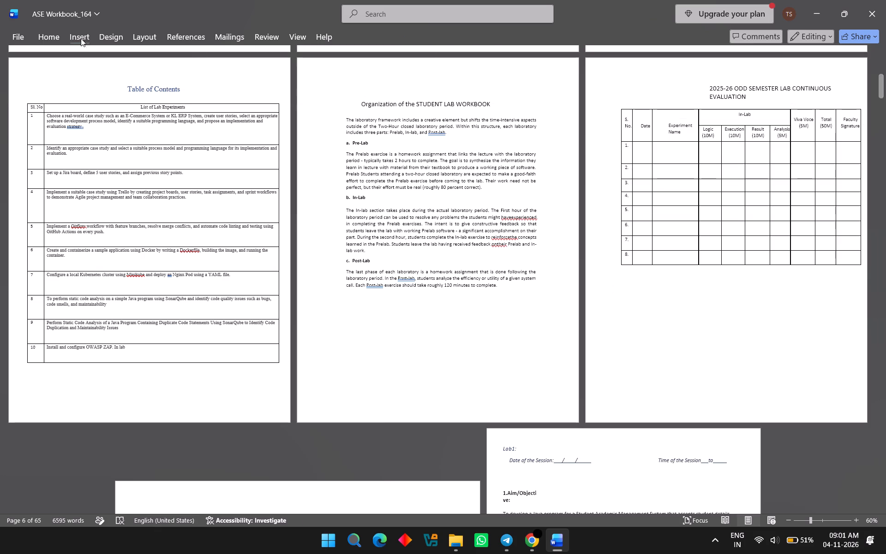
left_click(42, 36)
left_click(65, 38)
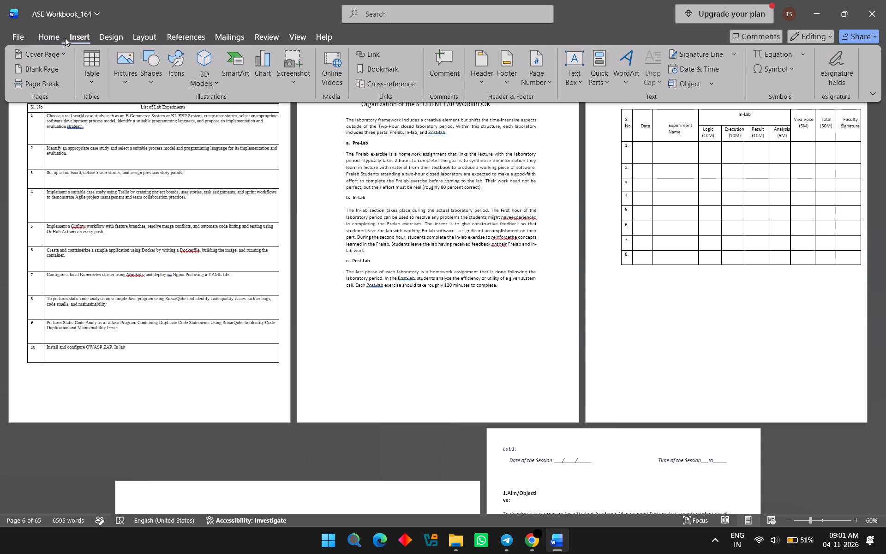
left_click(568, 59)
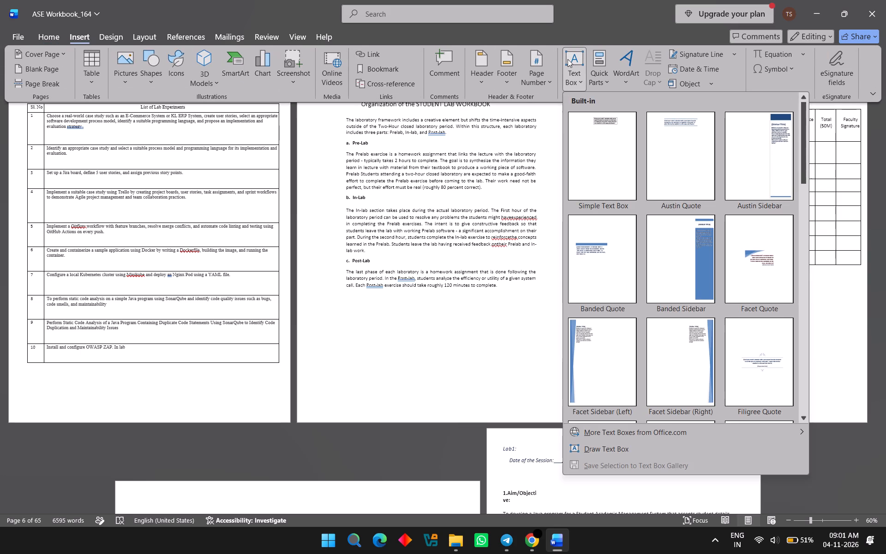
left_click(580, 123)
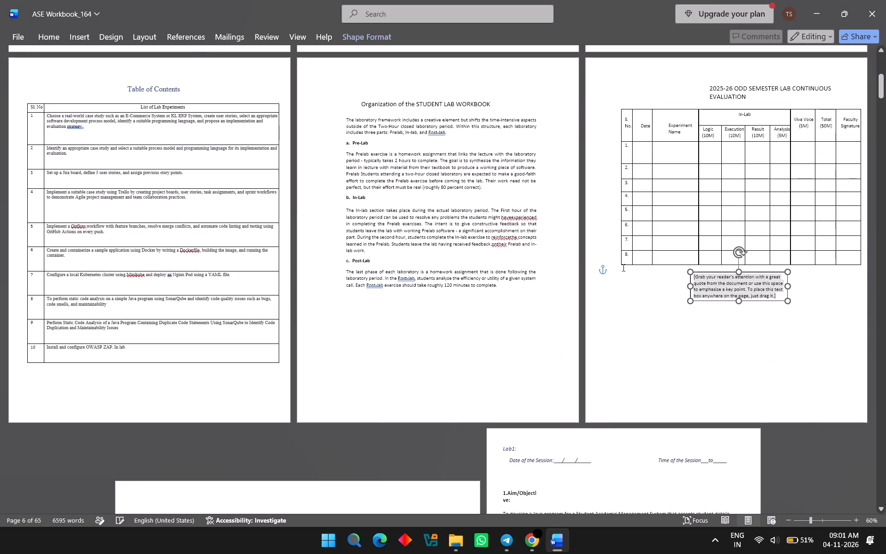
key("ctrl+v")
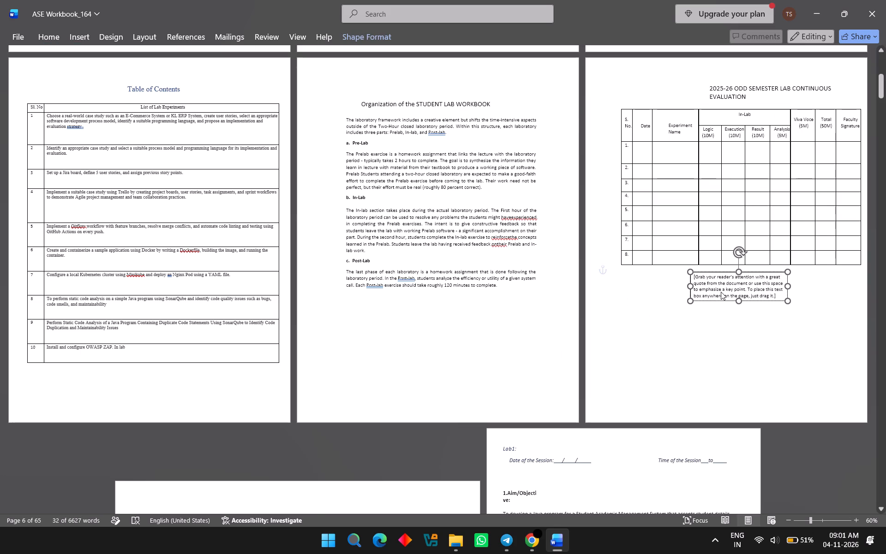
Set the text box's text direction to Rotate all text 90°, accepting conversion of its table to text.
scroll(262, 340, "down", 1)
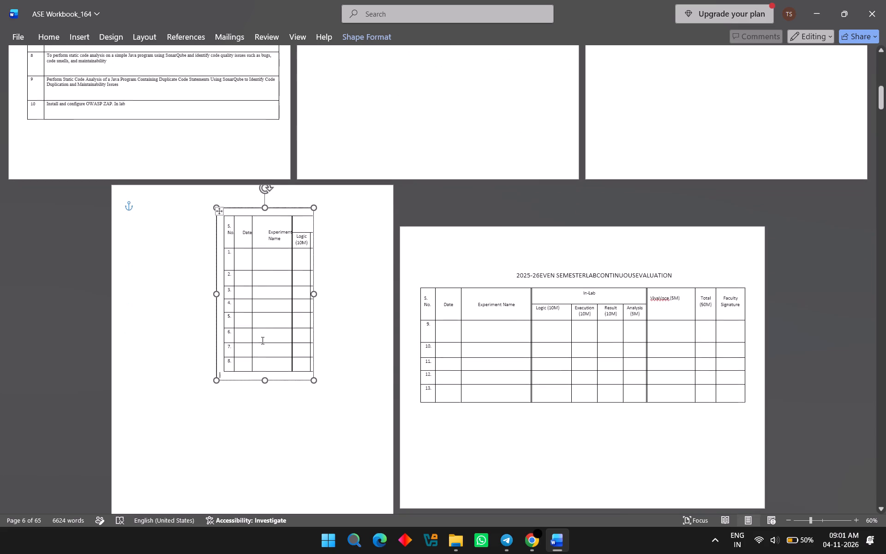
right_click(216, 205)
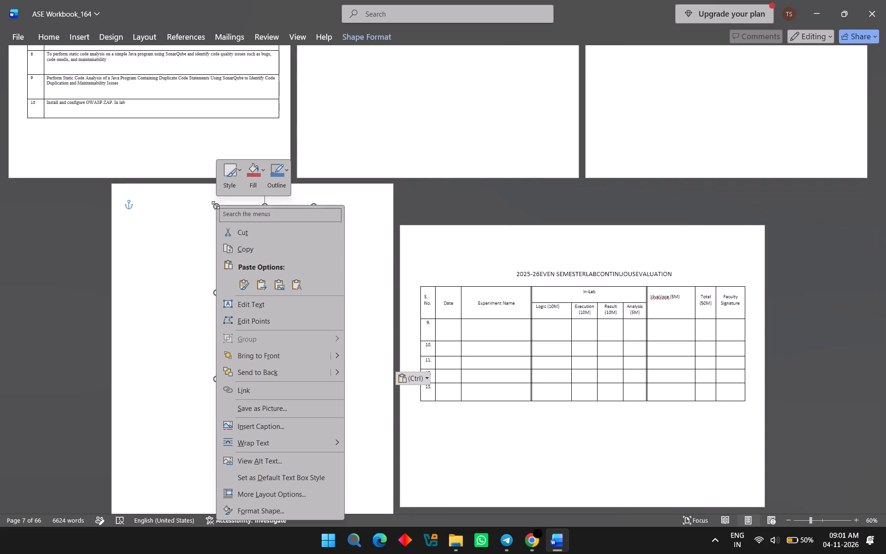
left_click(283, 513)
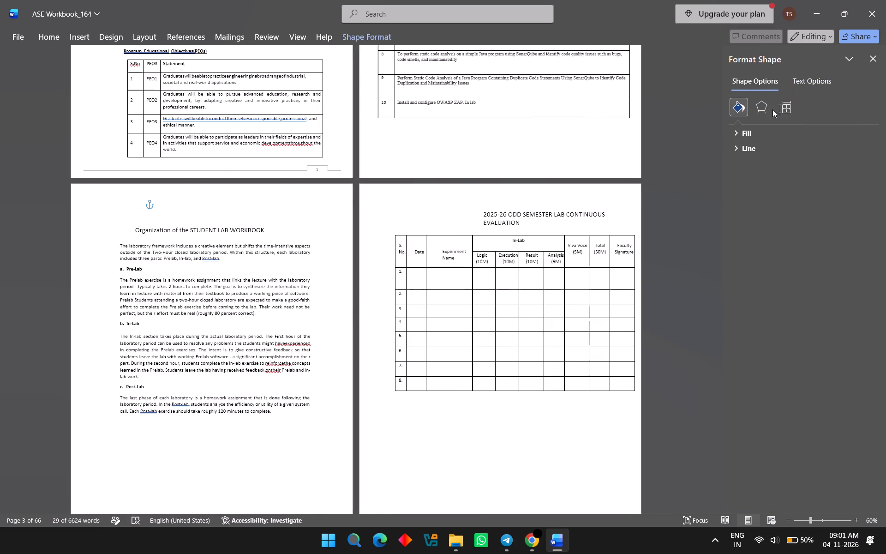
left_click(788, 107)
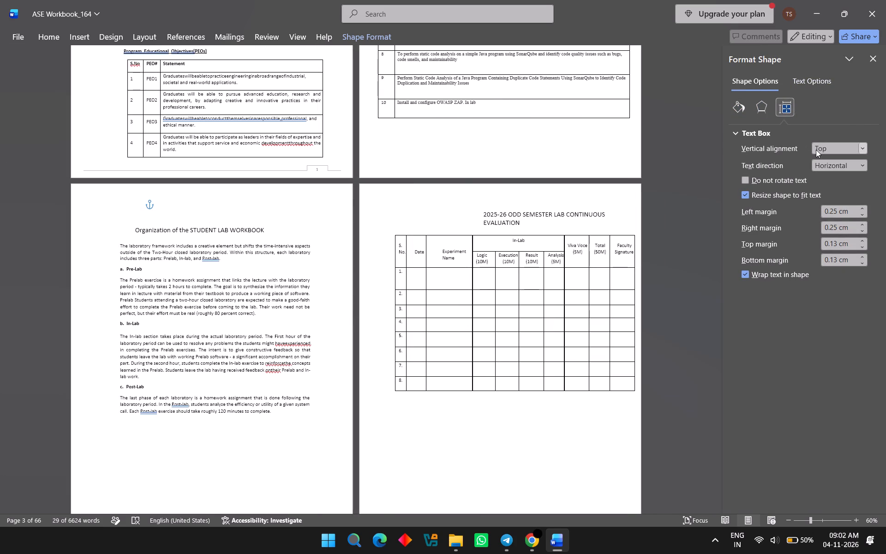
left_click(816, 150)
left_click(816, 150)
left_click(822, 169)
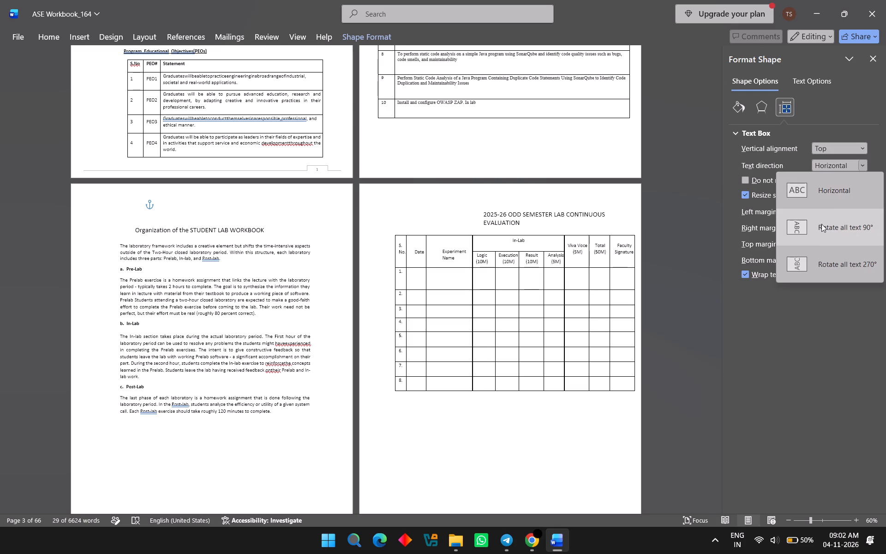
left_click(821, 228)
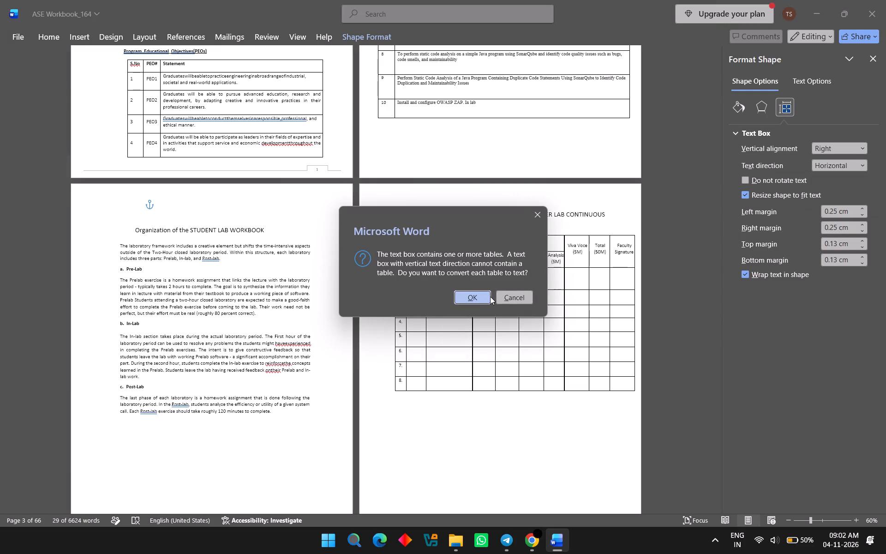
left_click(490, 296)
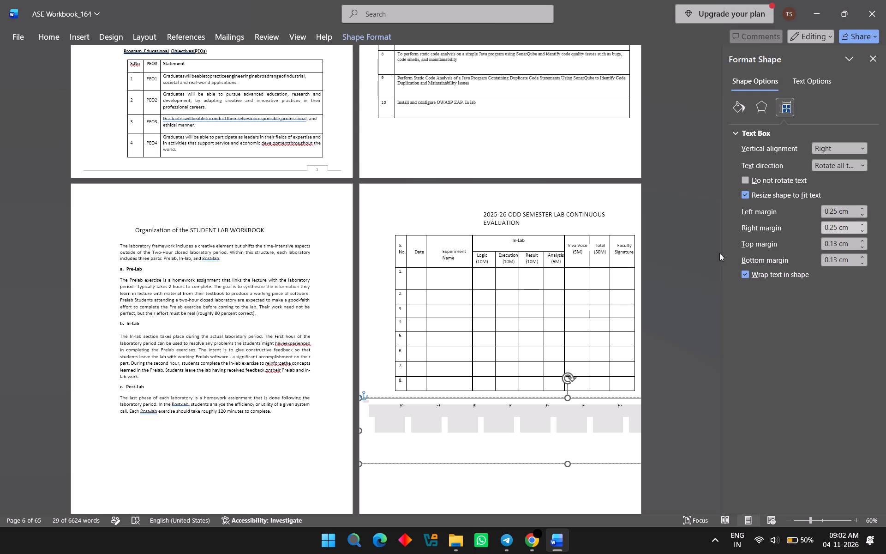
Delete the original odd semester evaluation table, including its contents and the blank line above it.
scroll(664, 308, "right", 1)
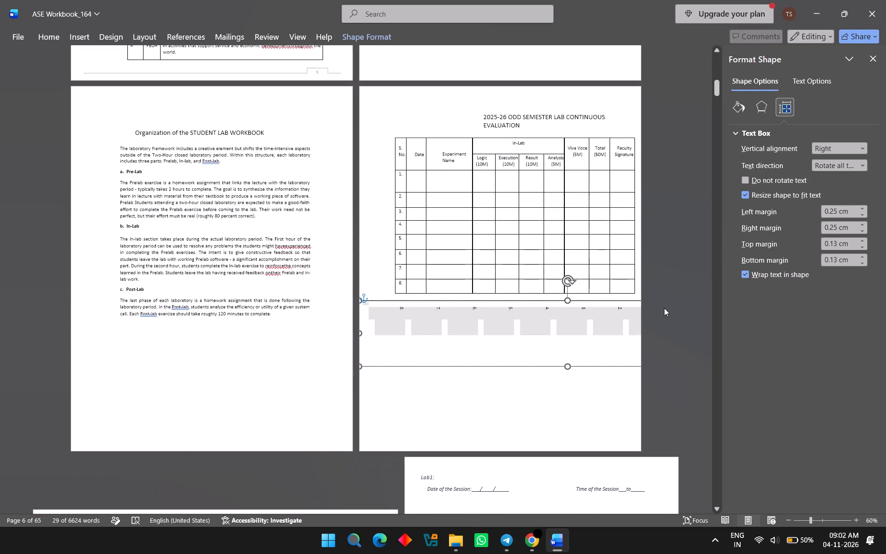
scroll(664, 308, "right", 1)
left_click(395, 140)
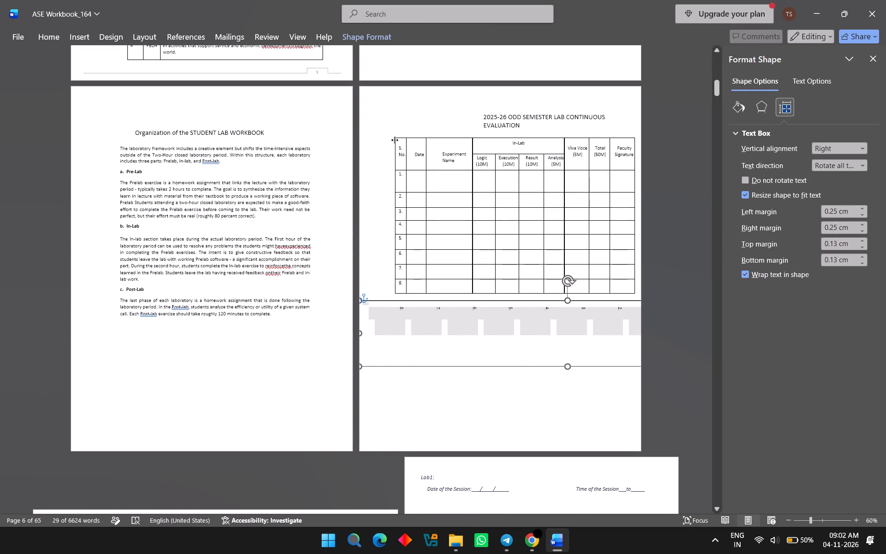
left_click(389, 133)
key("Delete")
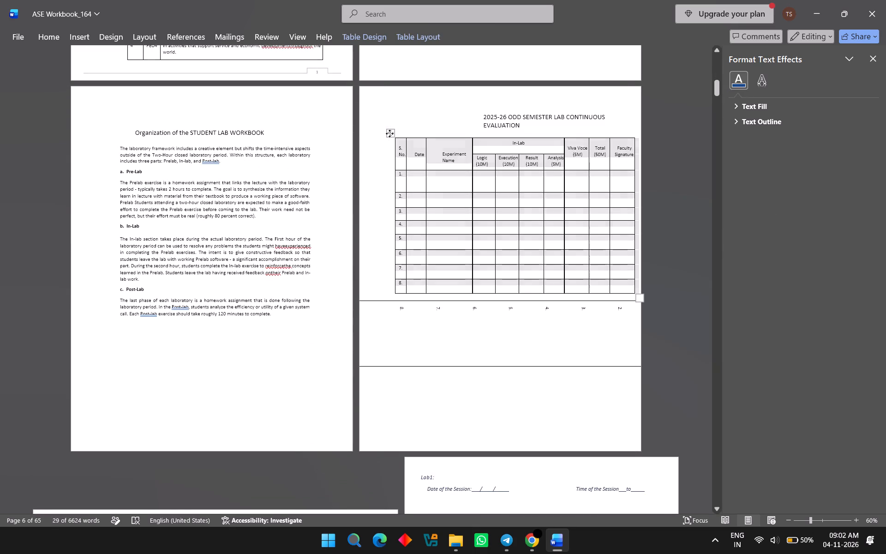
left_click(389, 133)
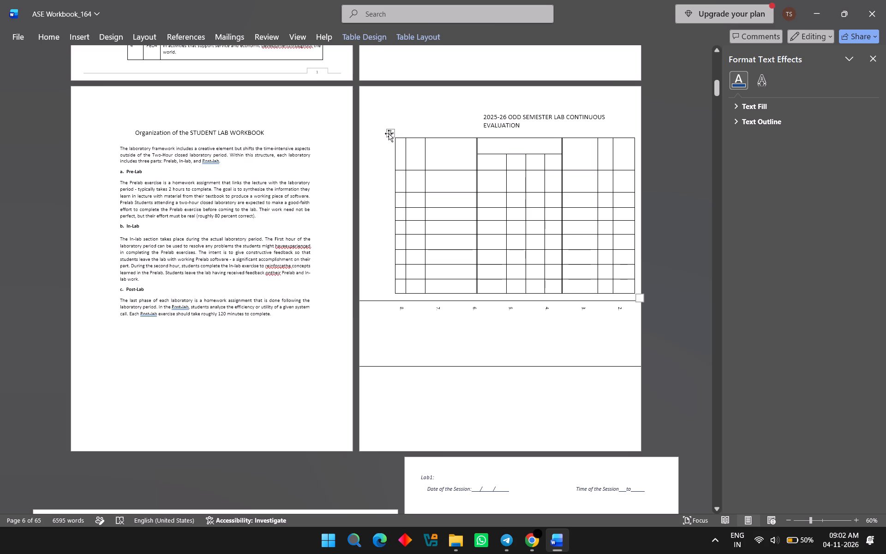
key("Delete")
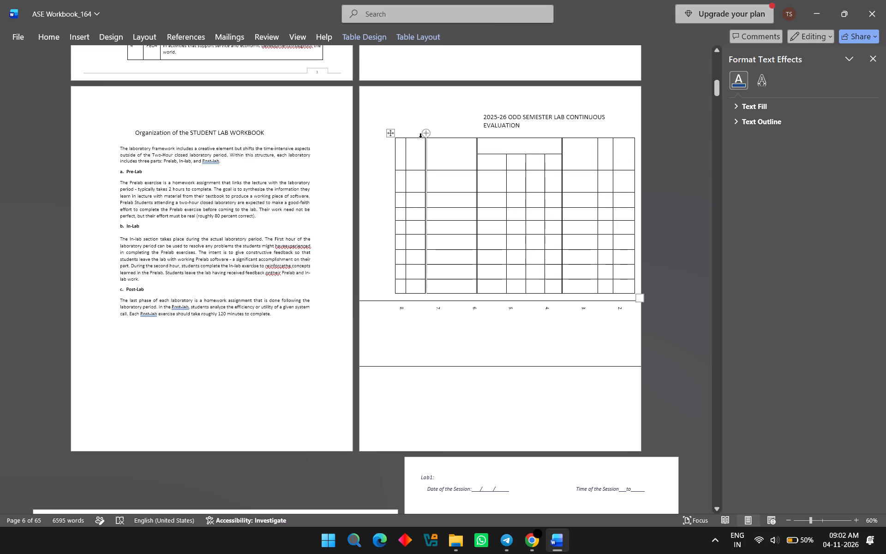
left_click_drag(370, 120, 390, 137, "ctrl")
left_click(390, 137)
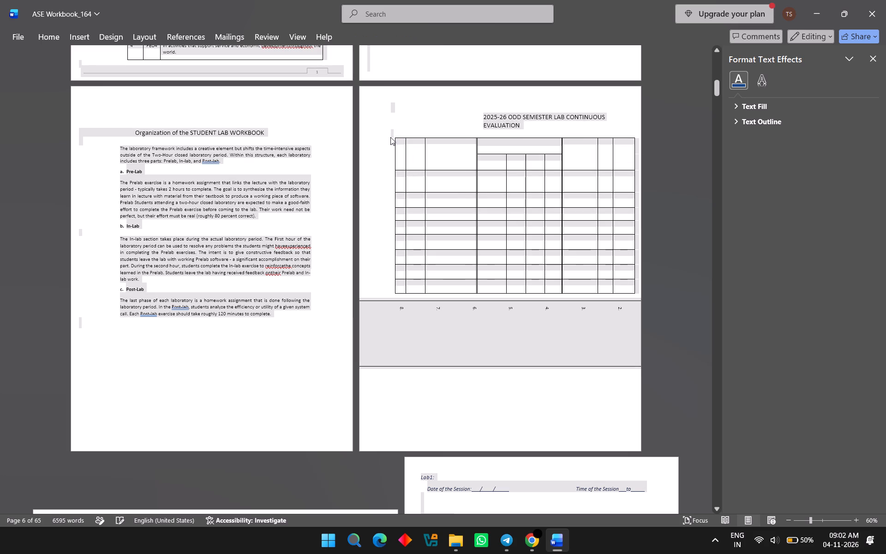
left_click(394, 143)
key("Delete")
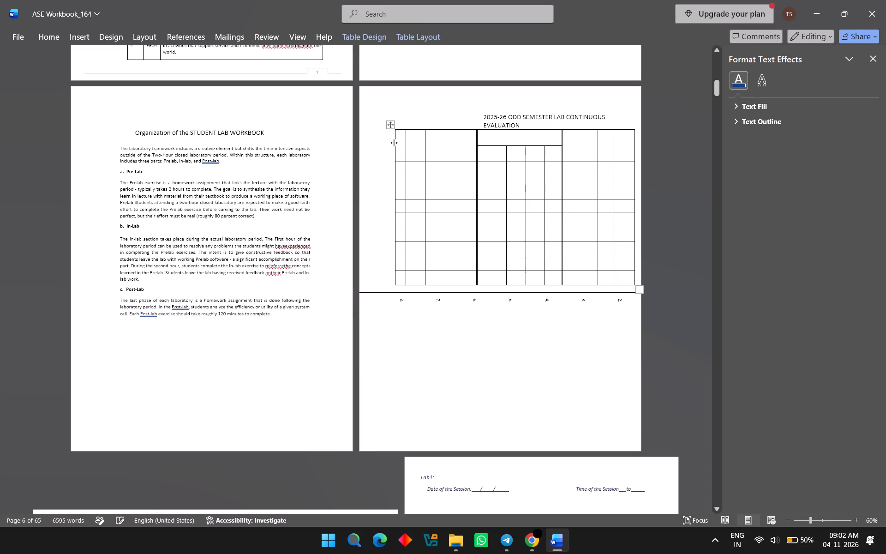
right_click(390, 124)
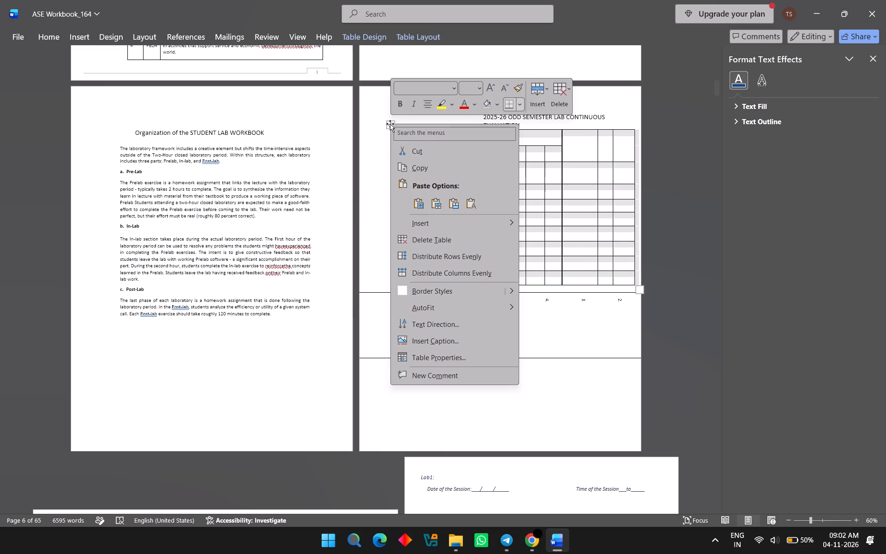
left_click(549, 100)
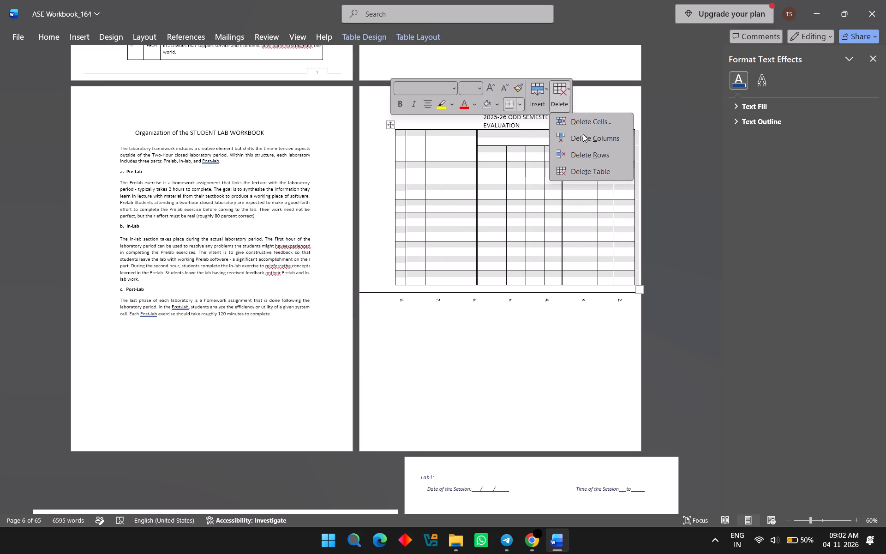
left_click(591, 175)
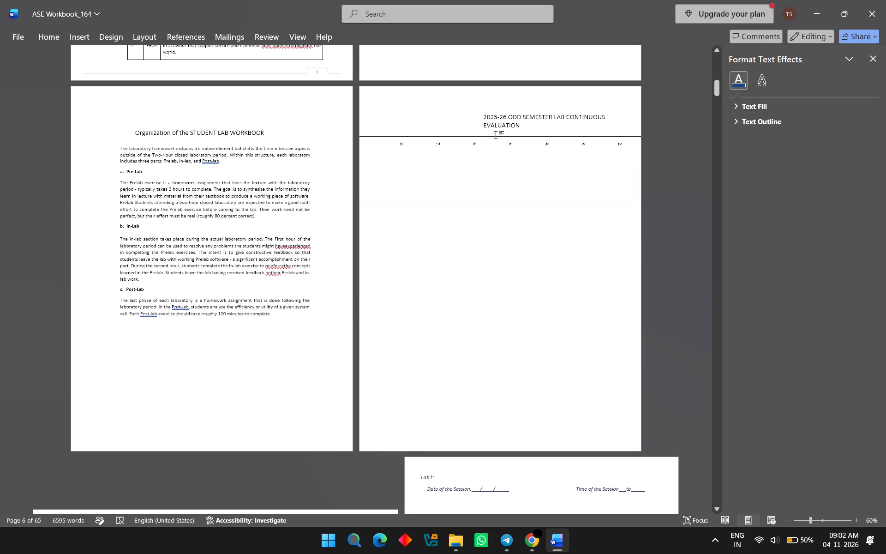
Stretch the rotated text box down over most of the page height and move it toward the page's centre.
left_click(492, 137)
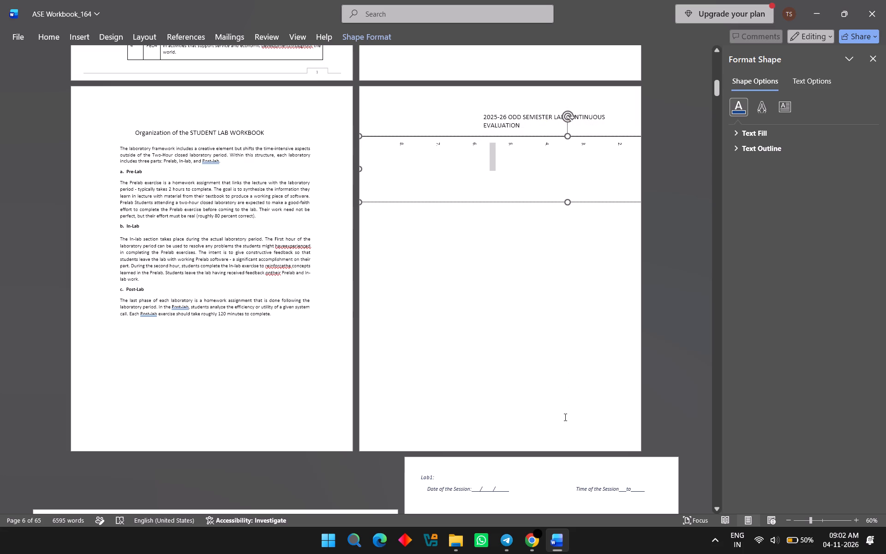
left_click_drag(568, 203, 567, 294)
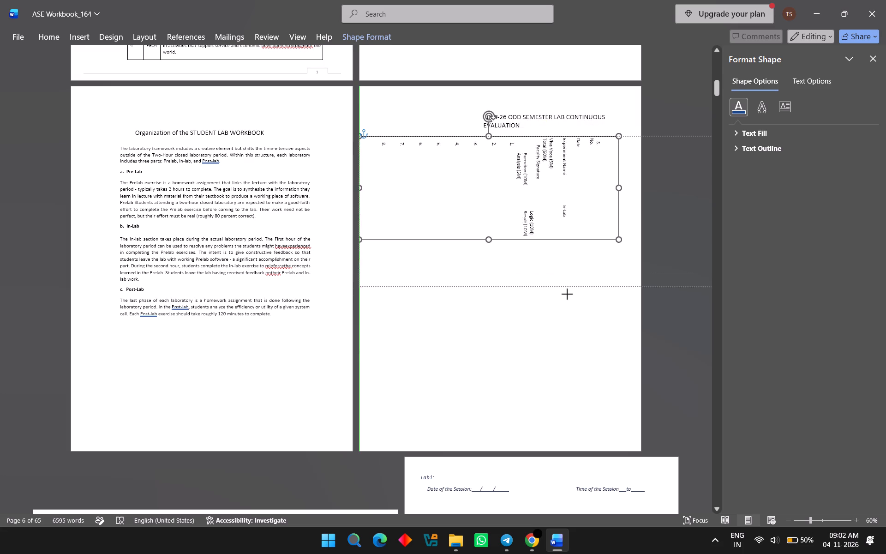
left_click_drag(567, 294, 575, 410)
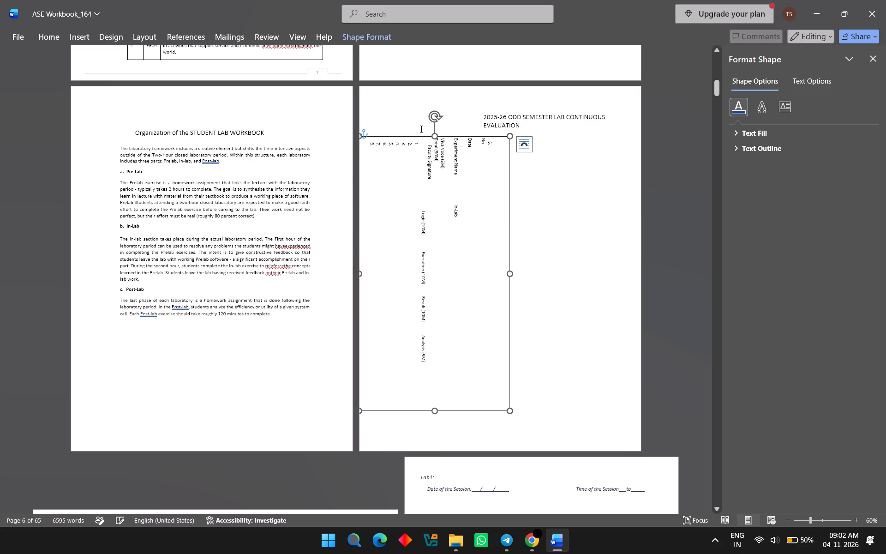
left_click(416, 170)
left_click_drag(428, 136, 460, 137)
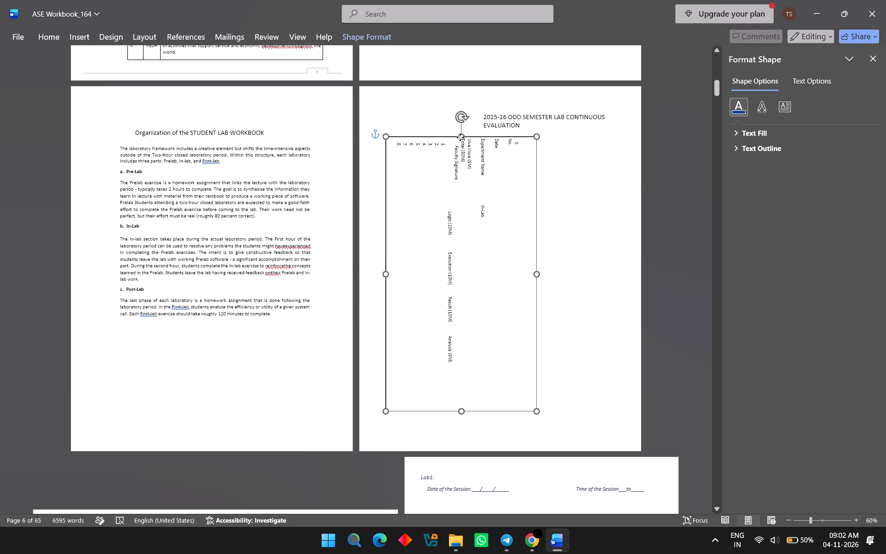
left_click_drag(460, 137, 496, 141)
Replace all the content of the rotated text box with the copied odd semester table.
left_click(491, 179)
key("ctrl+a")
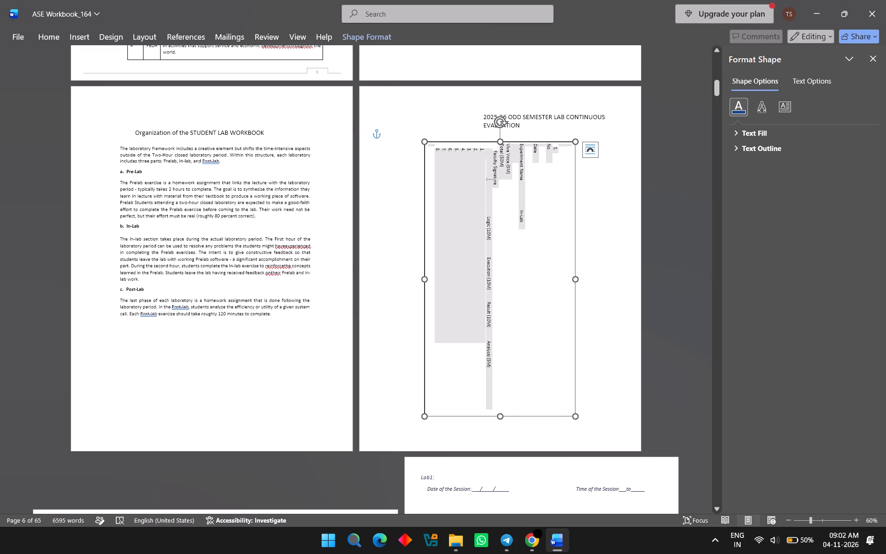
key("ctrl+v")
key("space")
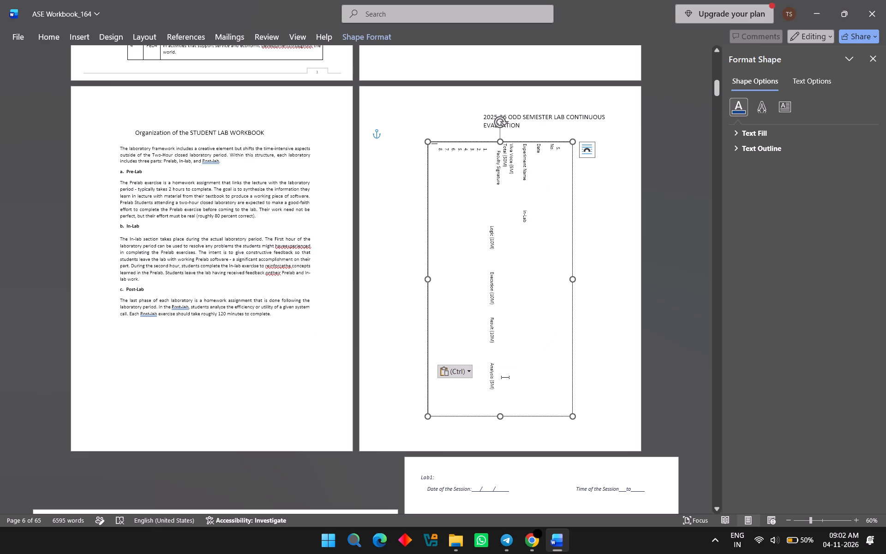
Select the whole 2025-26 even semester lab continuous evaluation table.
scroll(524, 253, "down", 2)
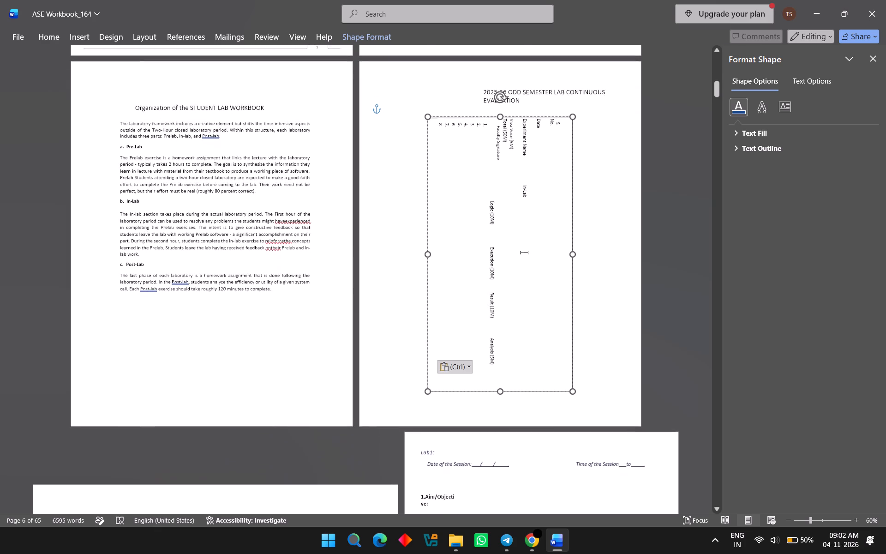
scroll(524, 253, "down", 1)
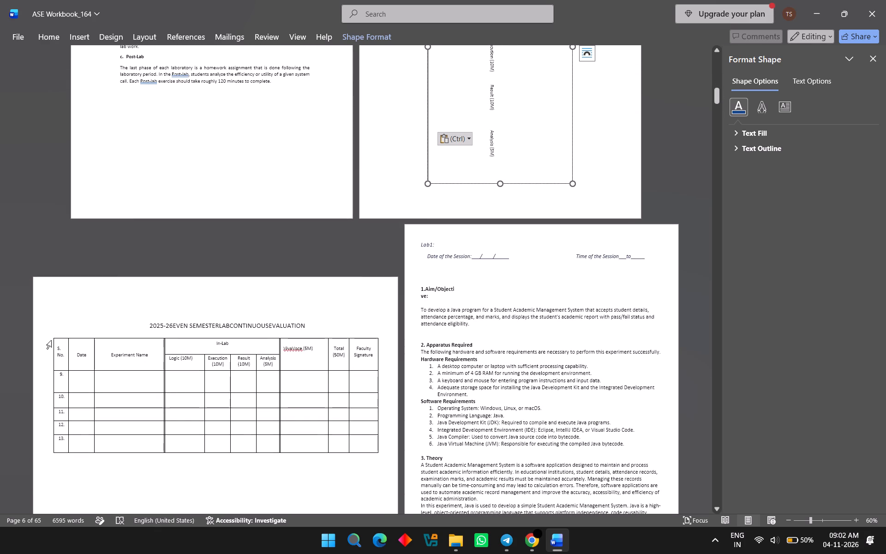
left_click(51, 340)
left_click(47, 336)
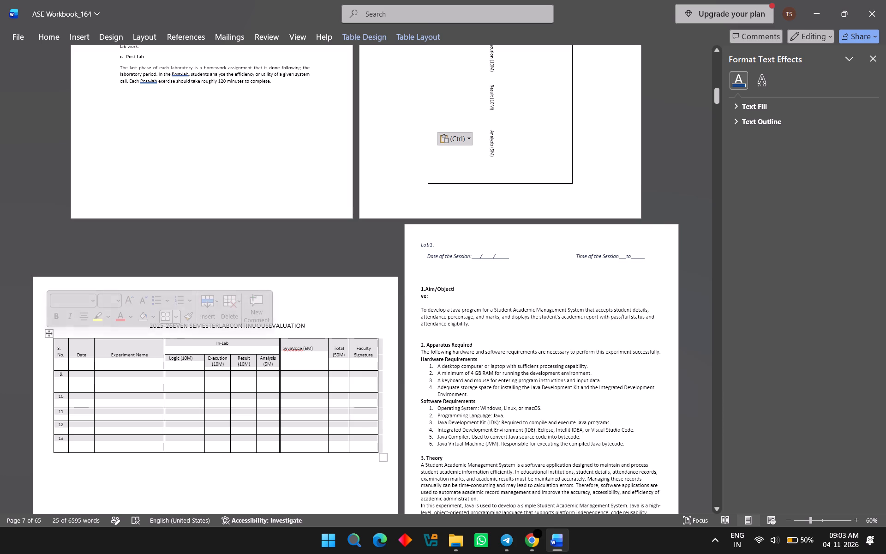
Select the rotated text box on the odd semester page and open its shape options.
scroll(382, 283, "up", 1)
scroll(474, 134, "up", 1)
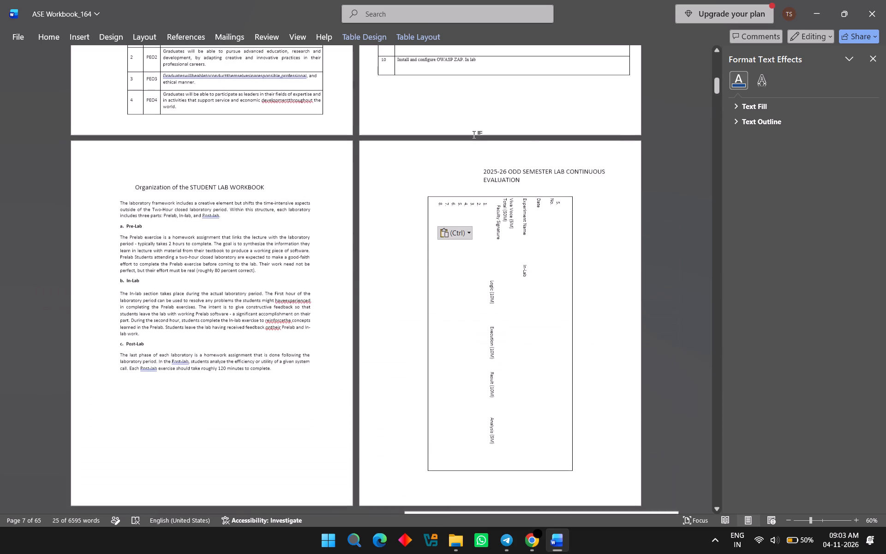
left_click(521, 213)
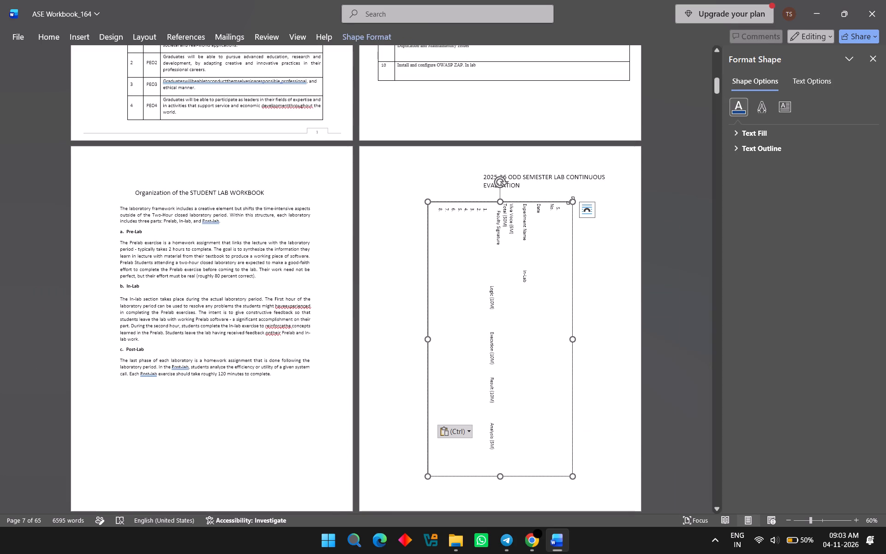
right_click(572, 202)
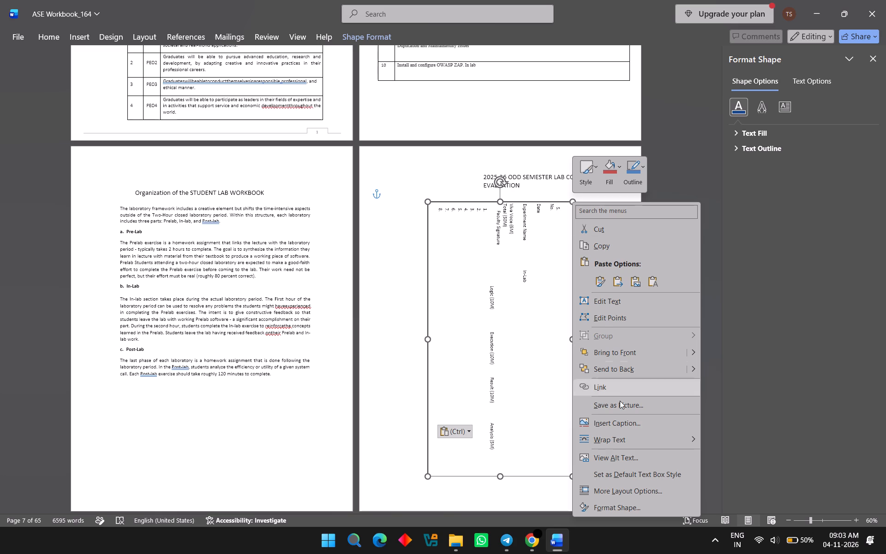
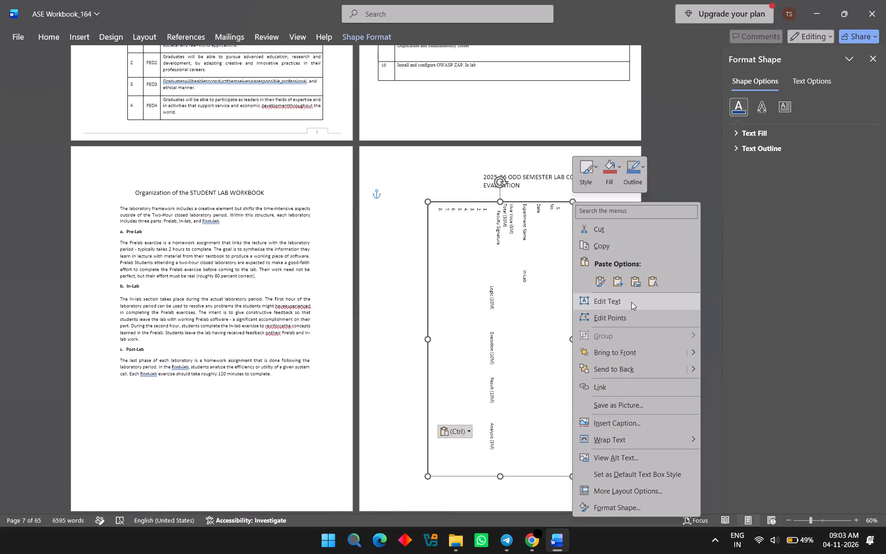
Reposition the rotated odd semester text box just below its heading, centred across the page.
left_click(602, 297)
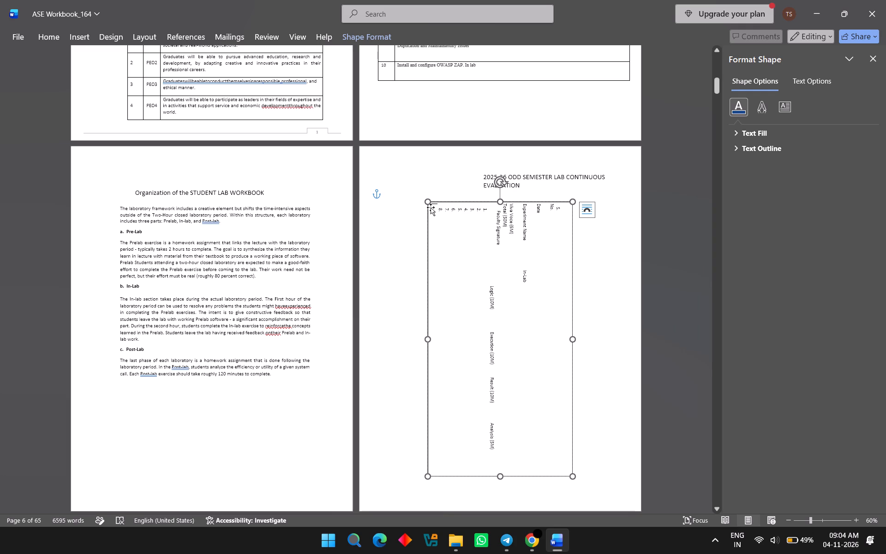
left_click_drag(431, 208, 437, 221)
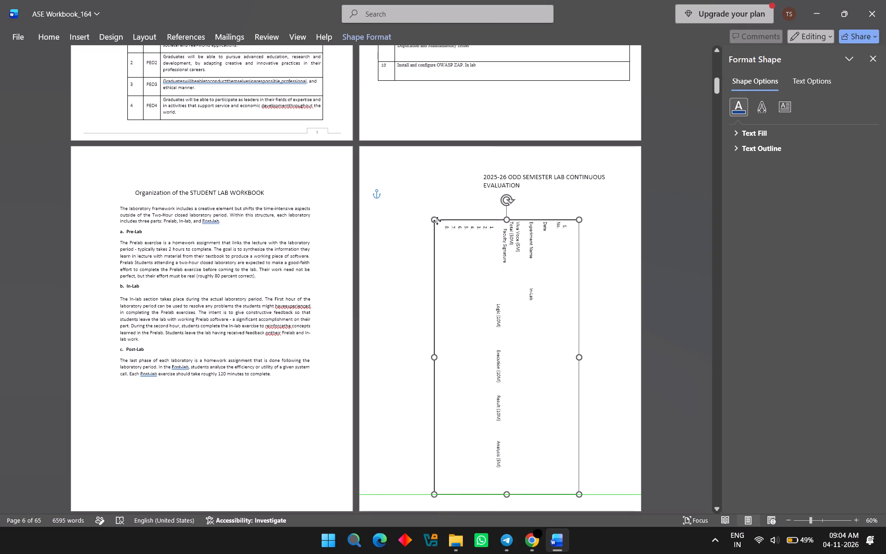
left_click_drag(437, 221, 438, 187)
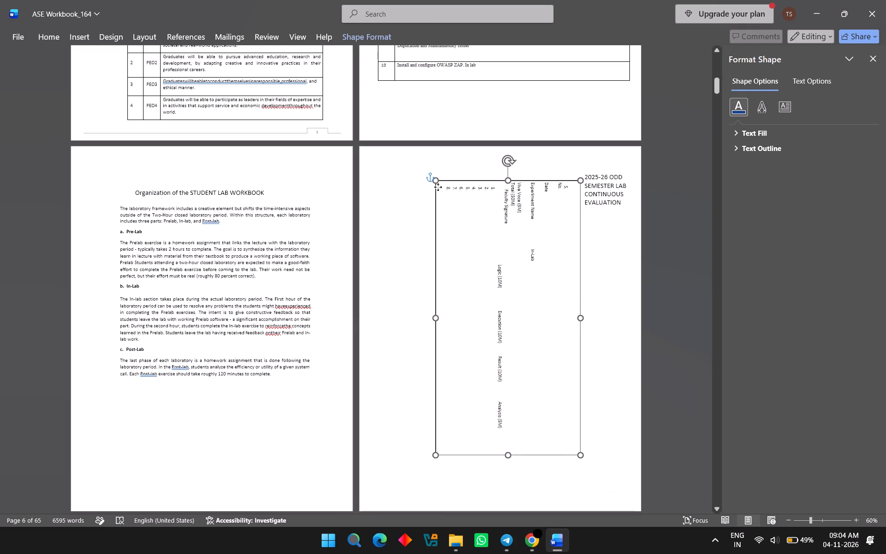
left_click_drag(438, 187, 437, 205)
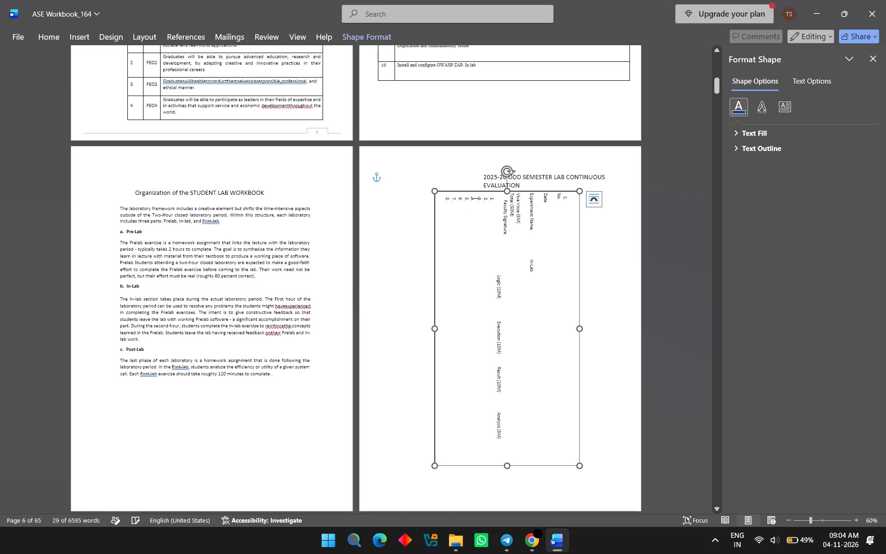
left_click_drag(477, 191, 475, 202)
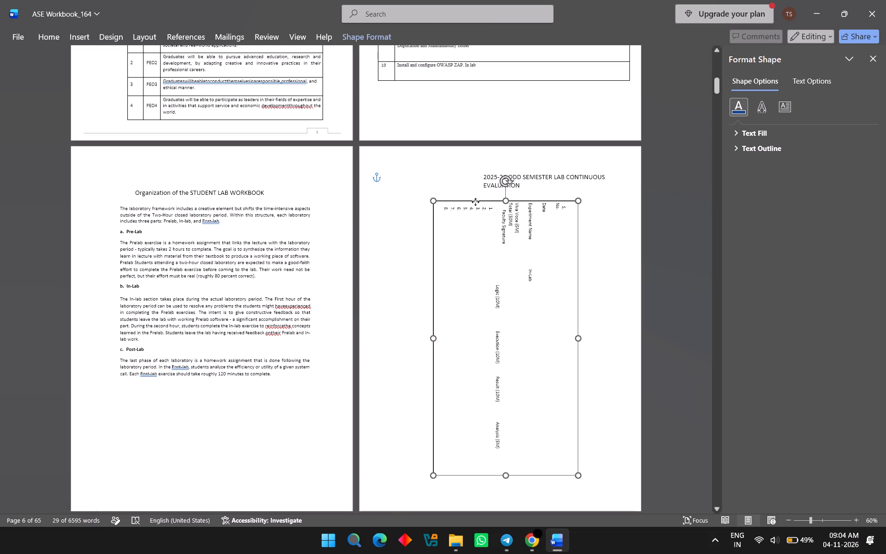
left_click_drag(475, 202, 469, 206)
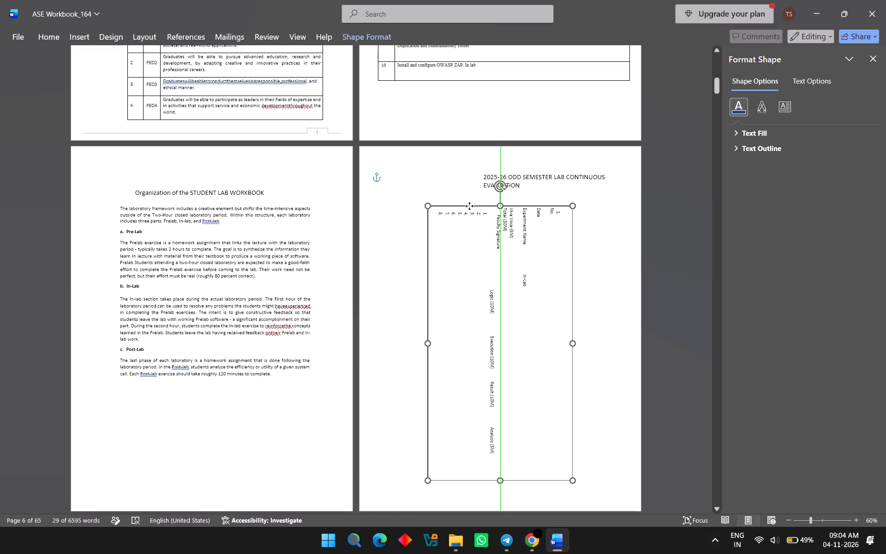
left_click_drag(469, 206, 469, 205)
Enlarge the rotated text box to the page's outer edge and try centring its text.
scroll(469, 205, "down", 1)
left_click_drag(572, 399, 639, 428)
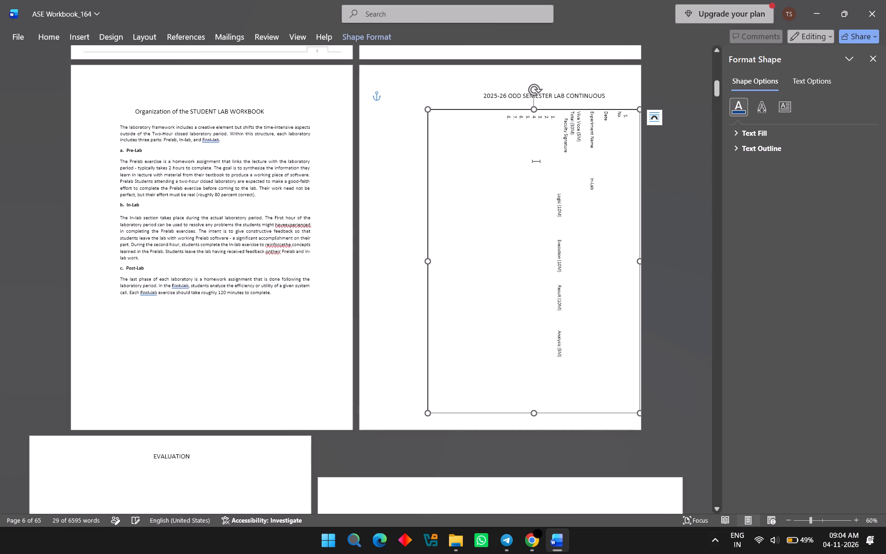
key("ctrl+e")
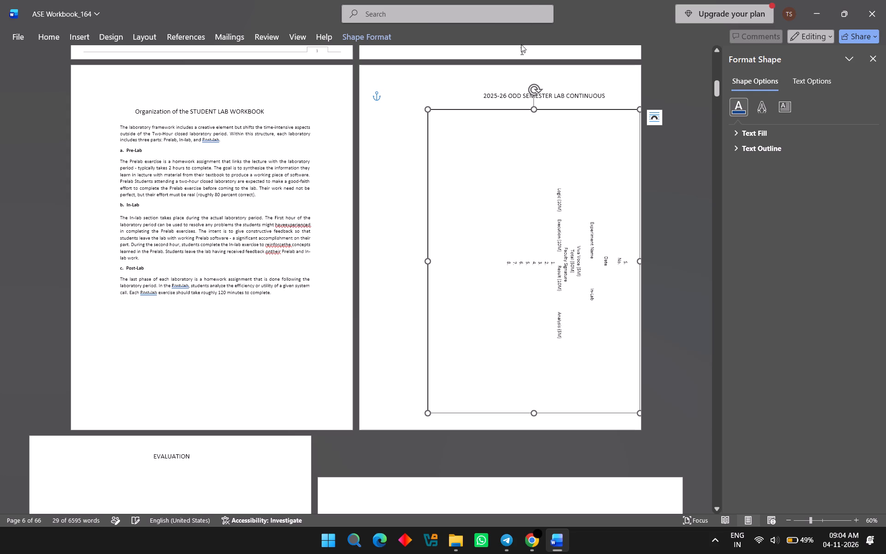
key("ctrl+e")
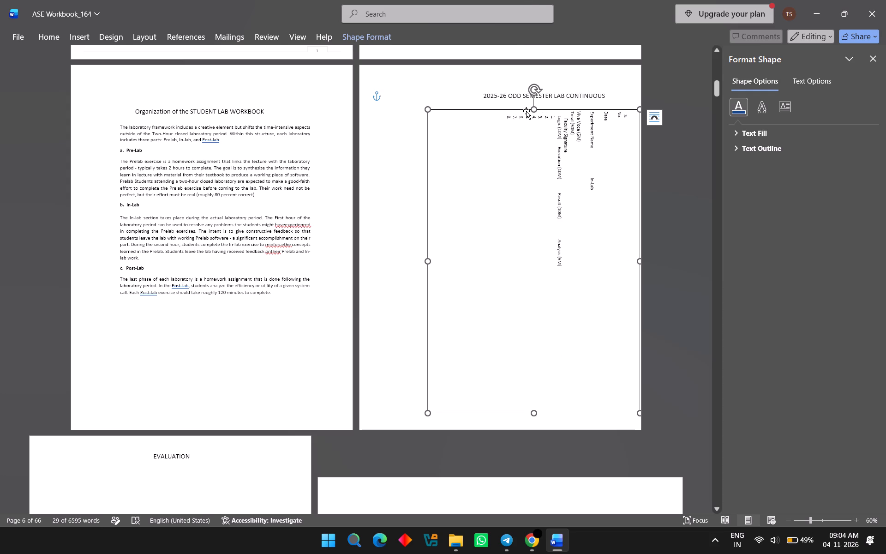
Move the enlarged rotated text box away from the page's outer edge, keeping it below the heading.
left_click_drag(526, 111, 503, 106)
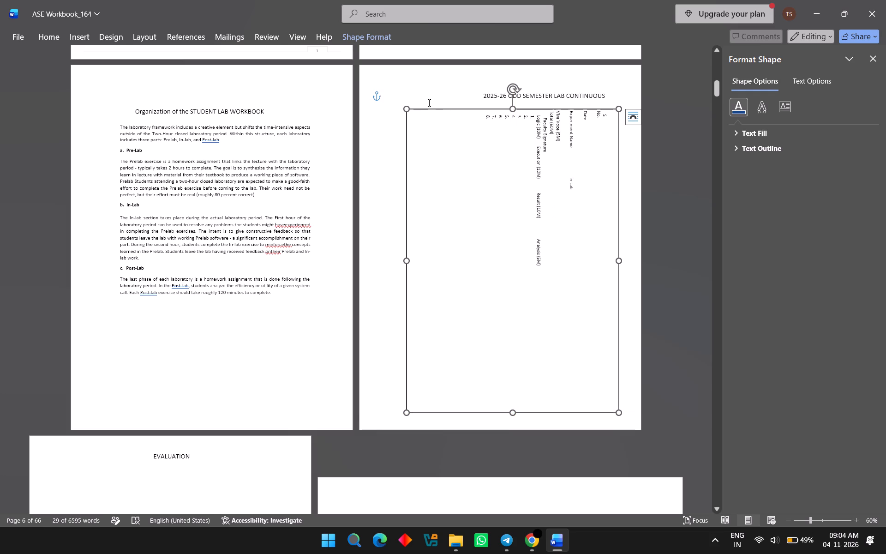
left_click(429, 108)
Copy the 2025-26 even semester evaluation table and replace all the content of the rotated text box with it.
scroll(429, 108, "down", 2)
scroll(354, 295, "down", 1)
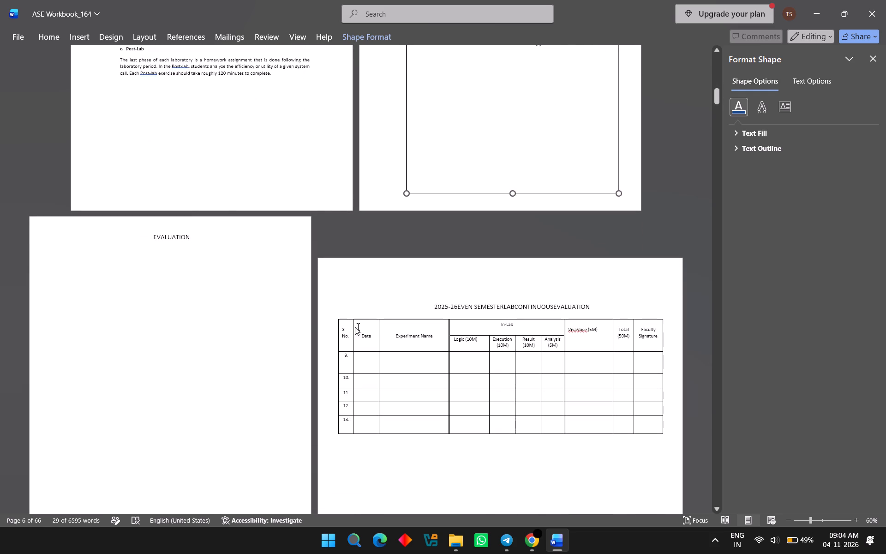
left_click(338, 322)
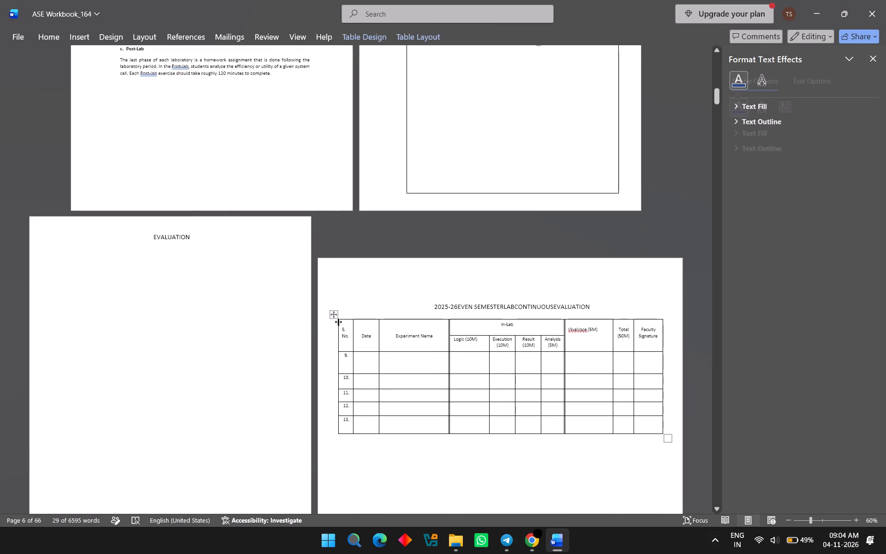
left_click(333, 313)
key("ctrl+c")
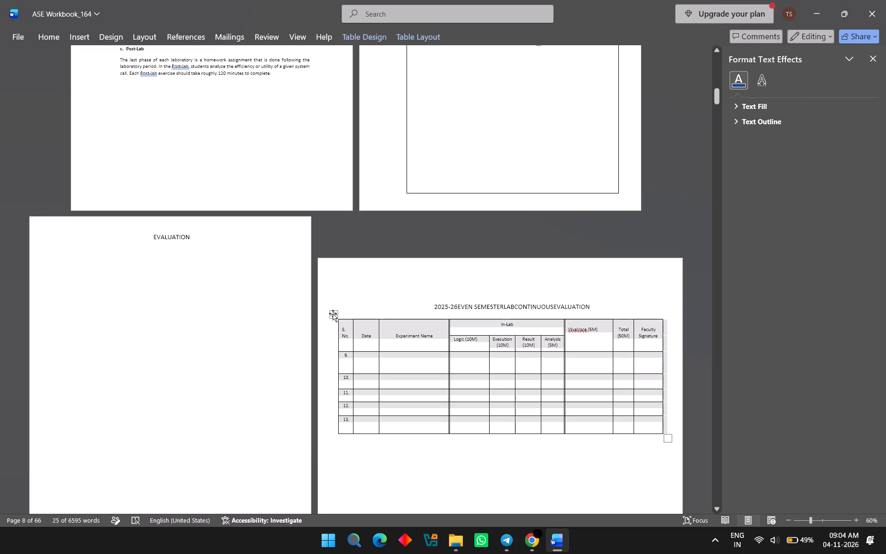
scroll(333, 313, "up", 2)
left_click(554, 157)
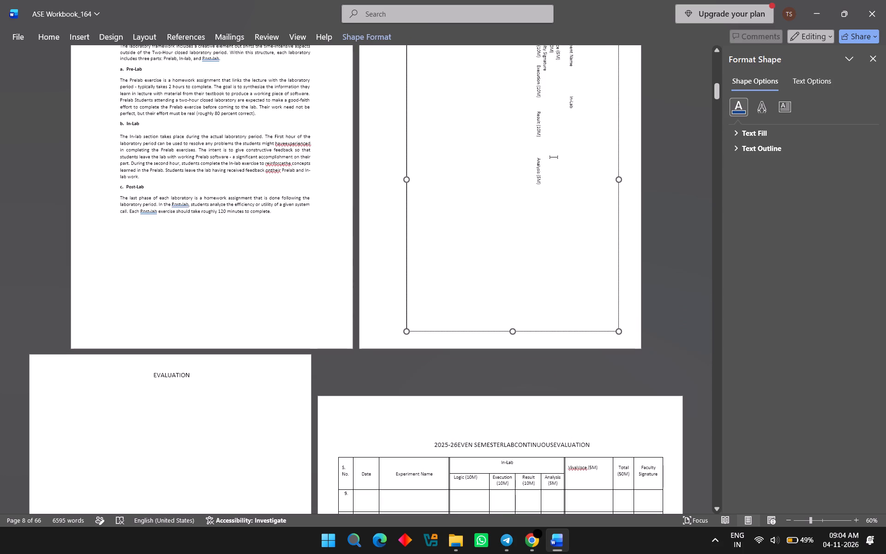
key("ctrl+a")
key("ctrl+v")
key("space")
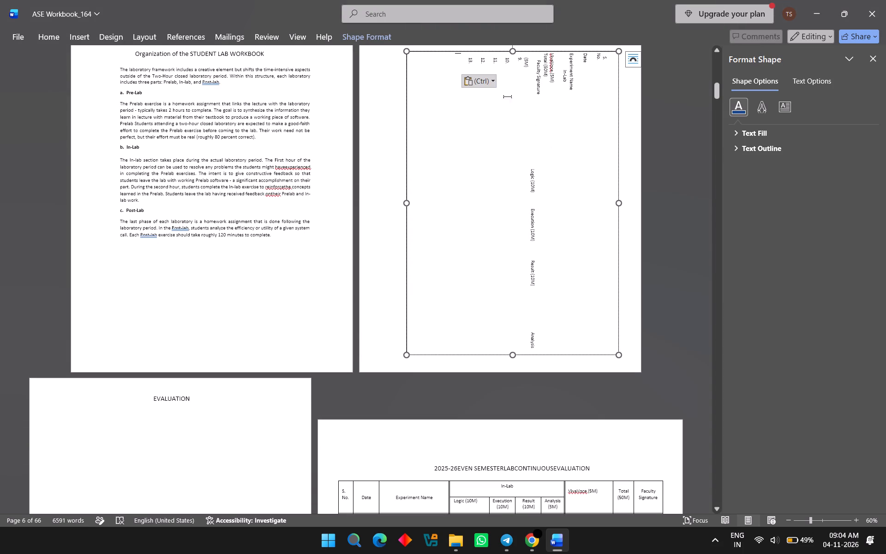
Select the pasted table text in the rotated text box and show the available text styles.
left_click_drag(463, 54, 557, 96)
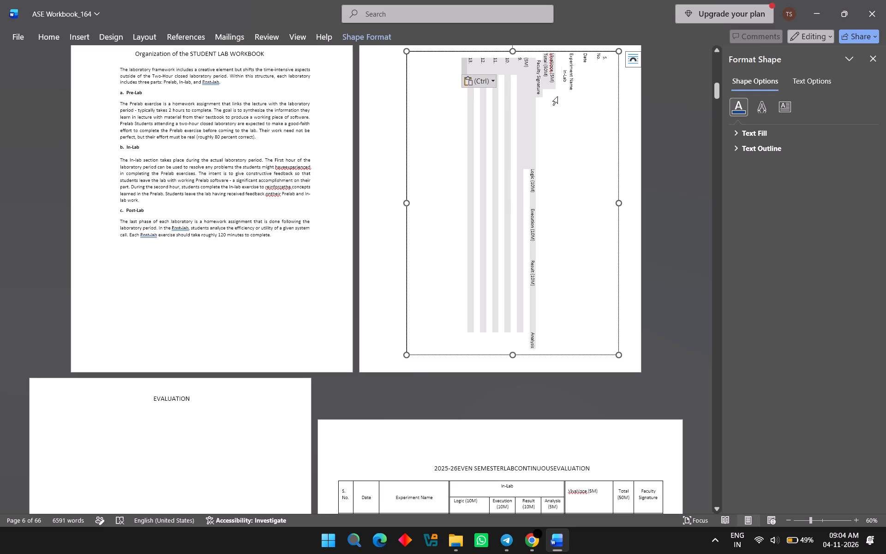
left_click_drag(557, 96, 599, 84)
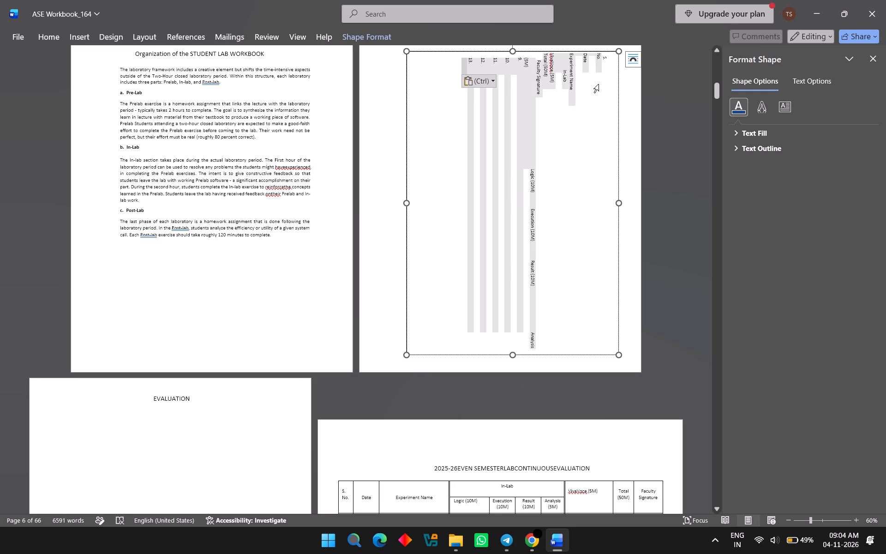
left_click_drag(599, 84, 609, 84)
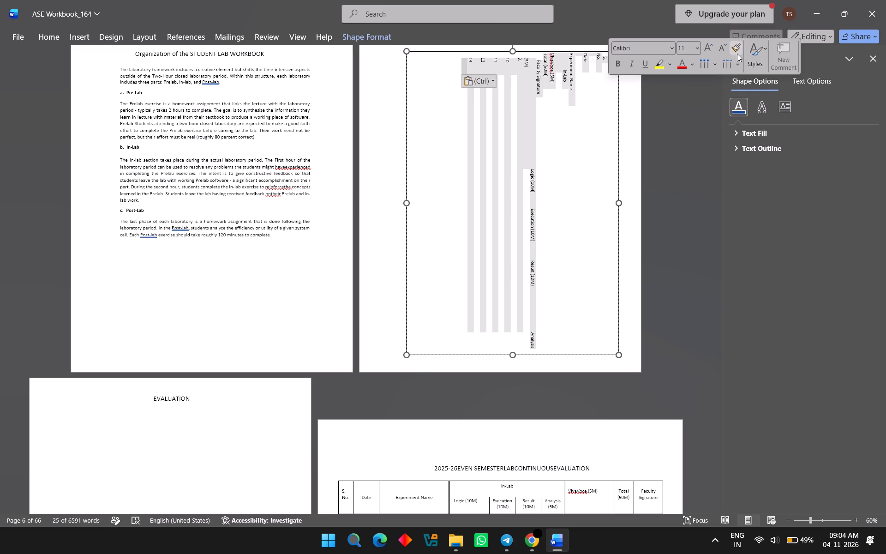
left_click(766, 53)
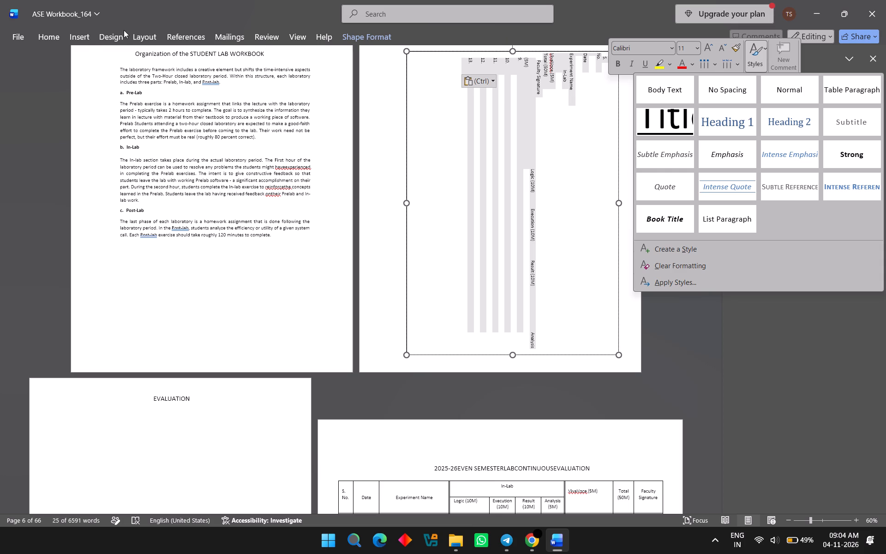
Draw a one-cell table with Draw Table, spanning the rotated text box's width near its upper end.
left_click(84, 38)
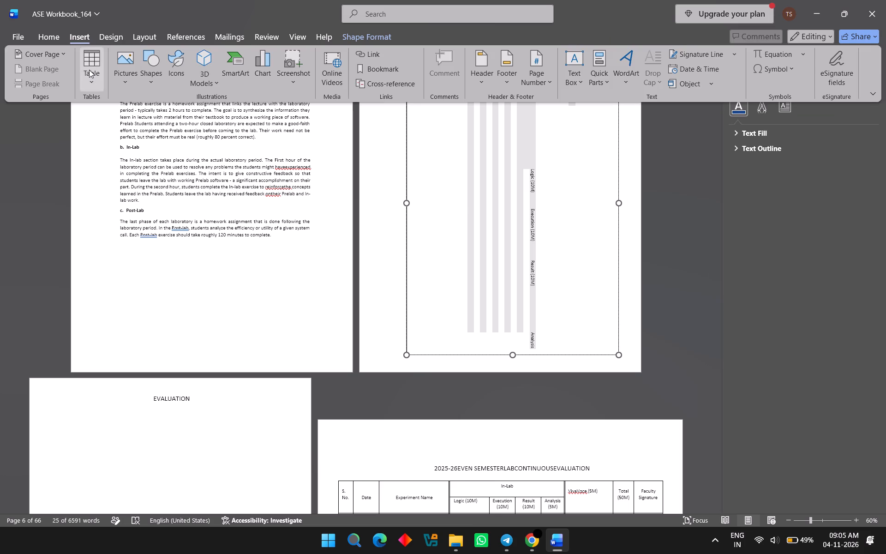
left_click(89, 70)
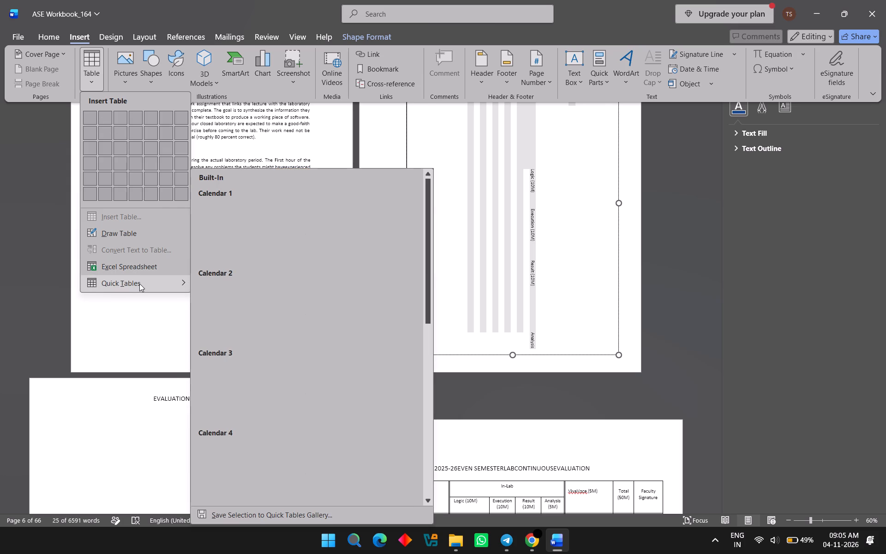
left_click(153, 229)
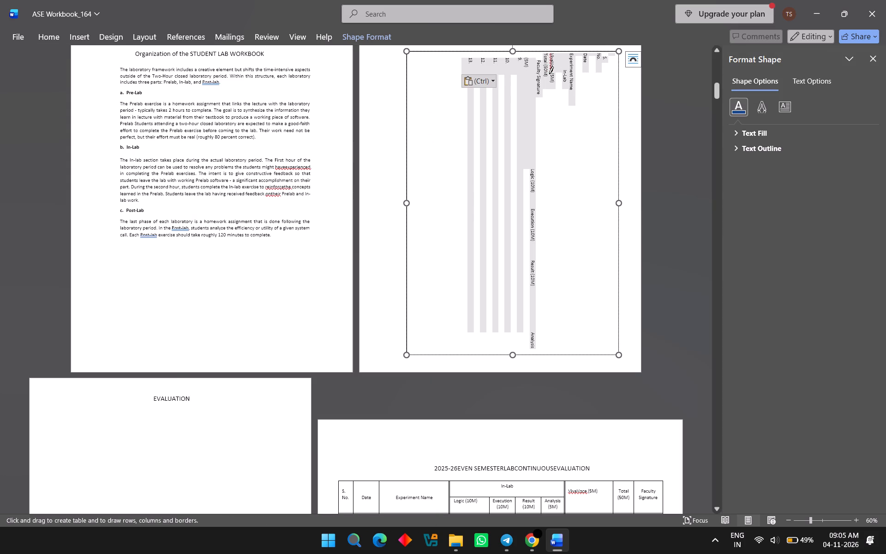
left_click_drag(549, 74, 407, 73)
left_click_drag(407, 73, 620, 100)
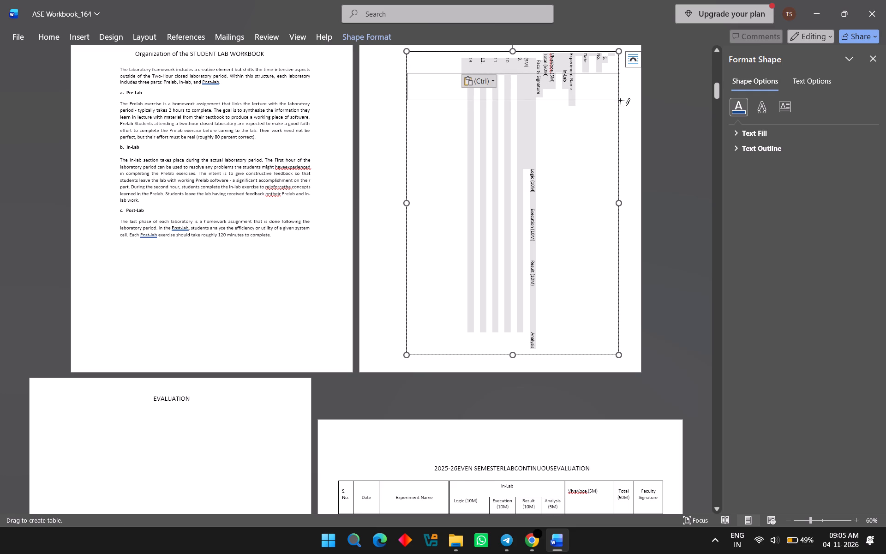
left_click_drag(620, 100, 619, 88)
Undo the drawn table, text box and page orientation edits until the odd semester table is back on its original landscape page.
key("ctrl+z")
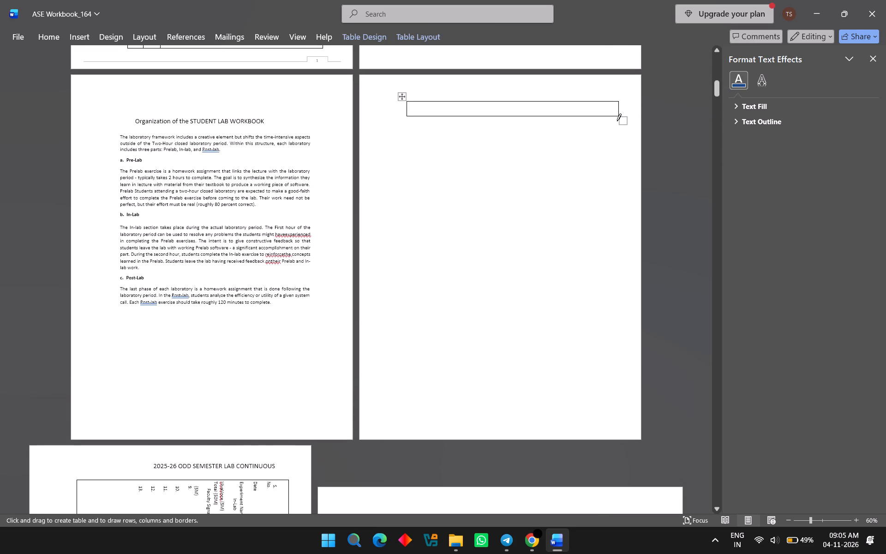
key("ctrl+z")
key("ctrl+z")
key("ctrl+z")
key("ctrl+z")
key("ctrl+z")
key("ctrl+z")
key("ctrl+z")
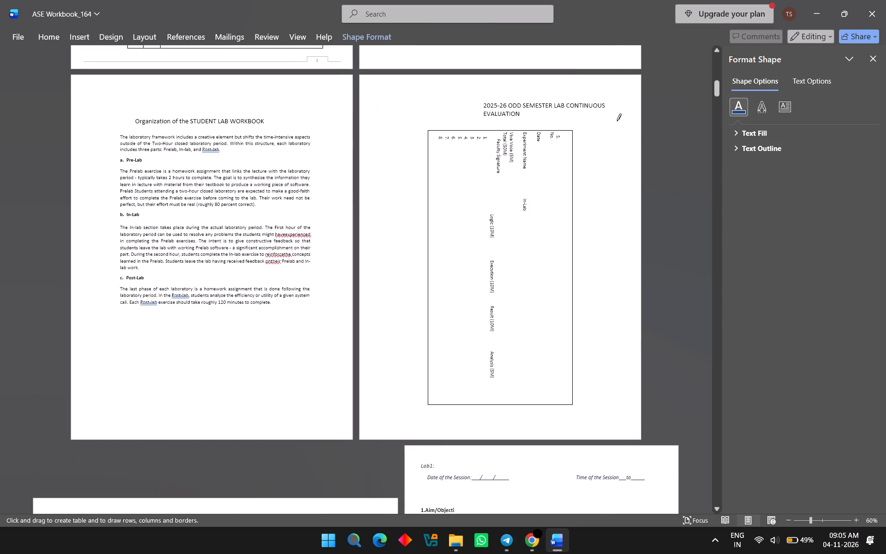
key("ctrl+z")
key("ctrl+z")
key("ctrl+z")
key("ctrl+z")
key("ctrl+z")
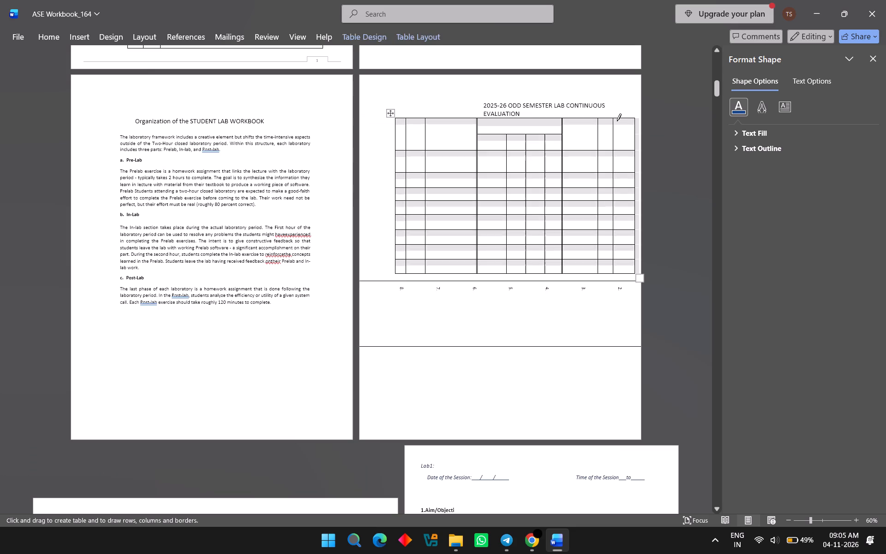
key("ctrl+z")
key("ctrl+z")
key("ctrl+z")
key("ctrl+z")
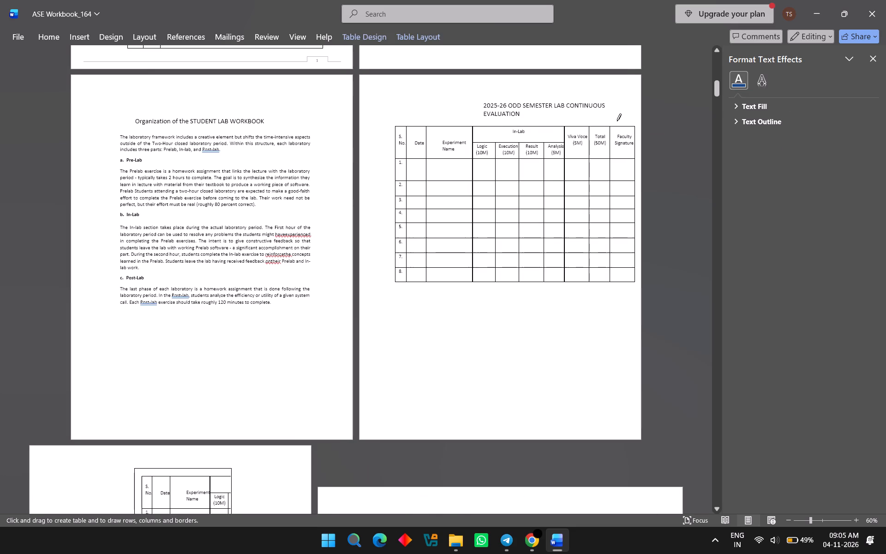
key("ctrl+z")
key("ctrl+z")
key("ctrl+z")
key("ctrl+z")
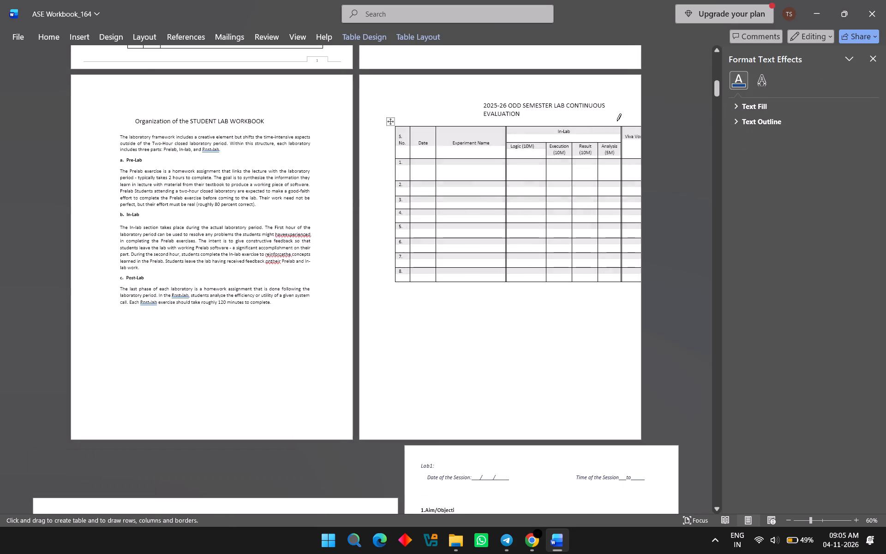
key("ctrl+z")
scroll(617, 121, "down", 1)
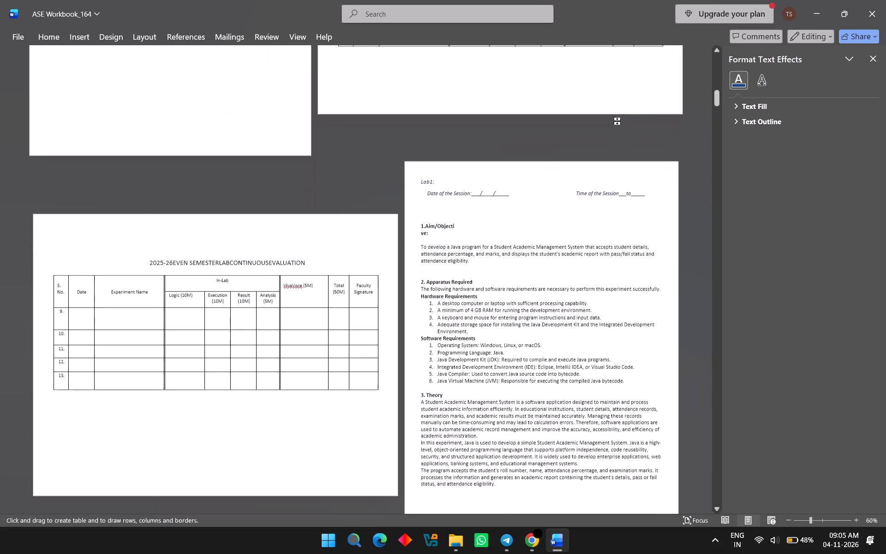
key("ctrl+y")
scroll(617, 121, "up", 1)
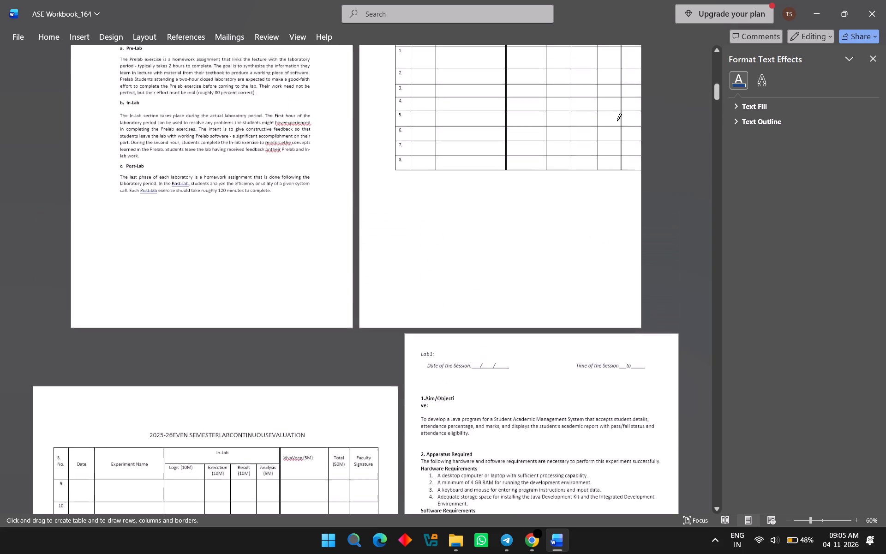
scroll(617, 121, "up", 1)
key("ctrl+z")
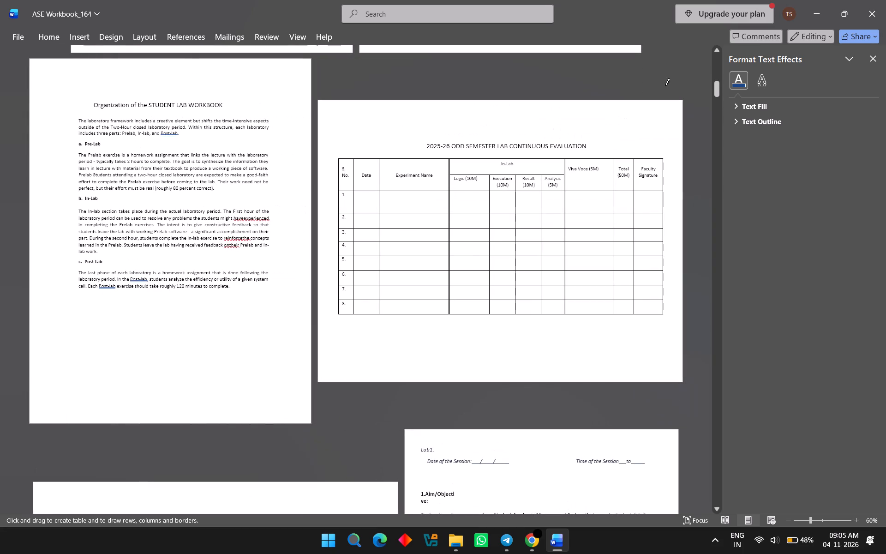
Close the text effects formatting options and bring the two landscape semester evaluation tables into view.
left_click(867, 66)
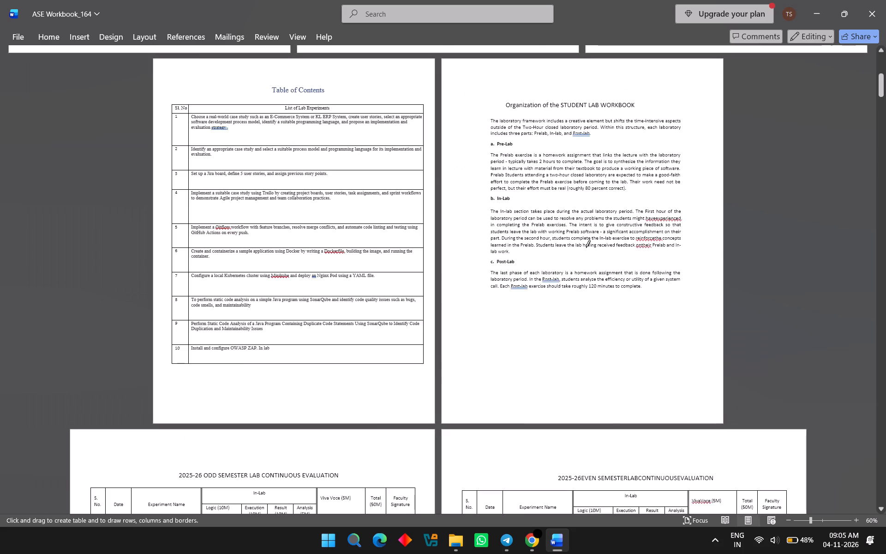
scroll(580, 250, "down", 2)
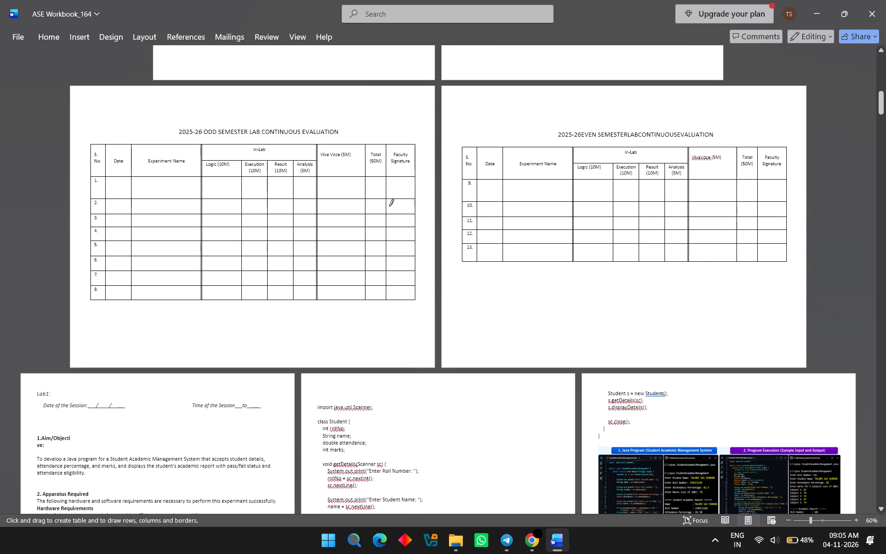
Leave table drawing mode and save the ASE workbook with its landscape semester evaluation tables.
key("Escape")
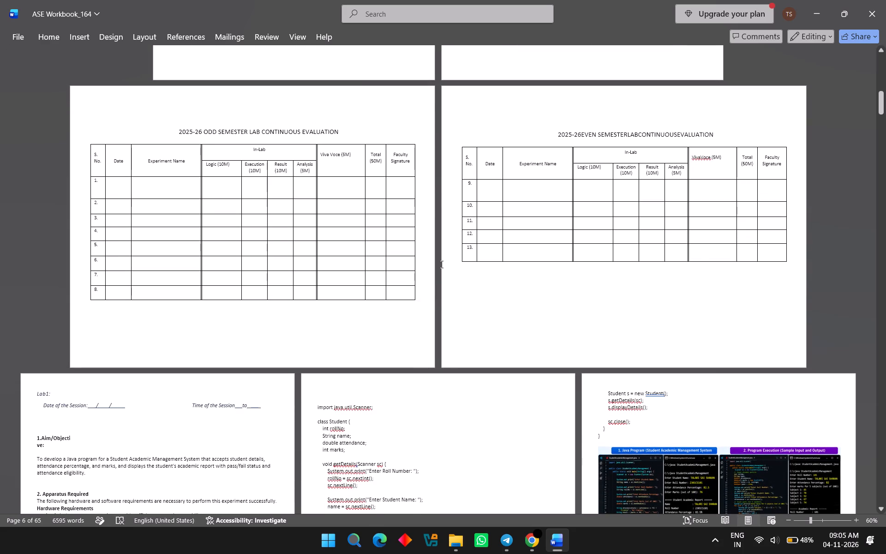
scroll(441, 264, "up", 2)
key("ctrl+s")
Review the saved workbook from its cover page through the contents, evaluation tables and Lab 1 pages to the start of Lab 2.
scroll(441, 264, "up", 1)
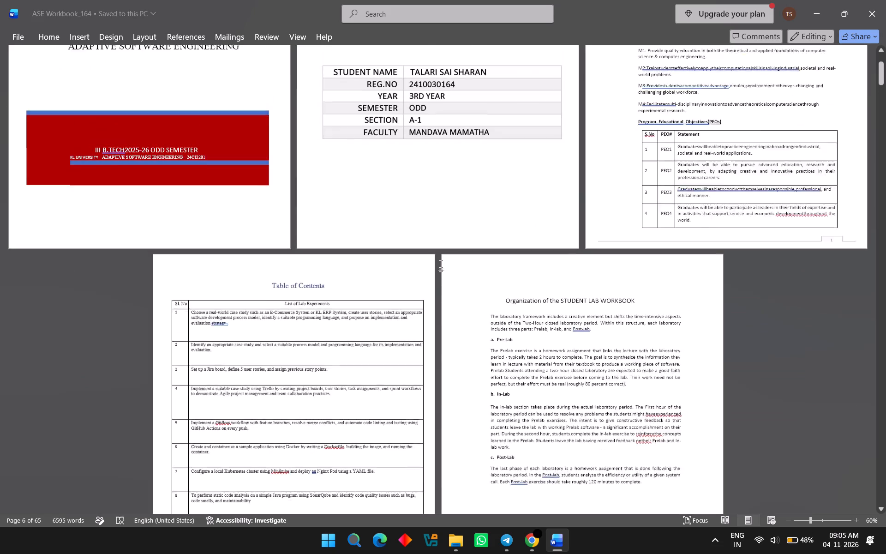
scroll(441, 264, "up", 2)
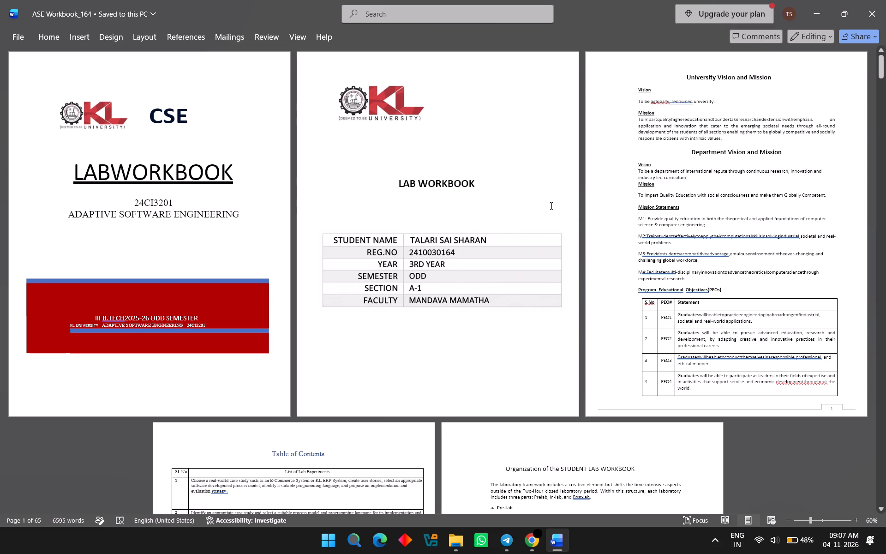
scroll(551, 205, "down", 3)
scroll(551, 205, "right", 2)
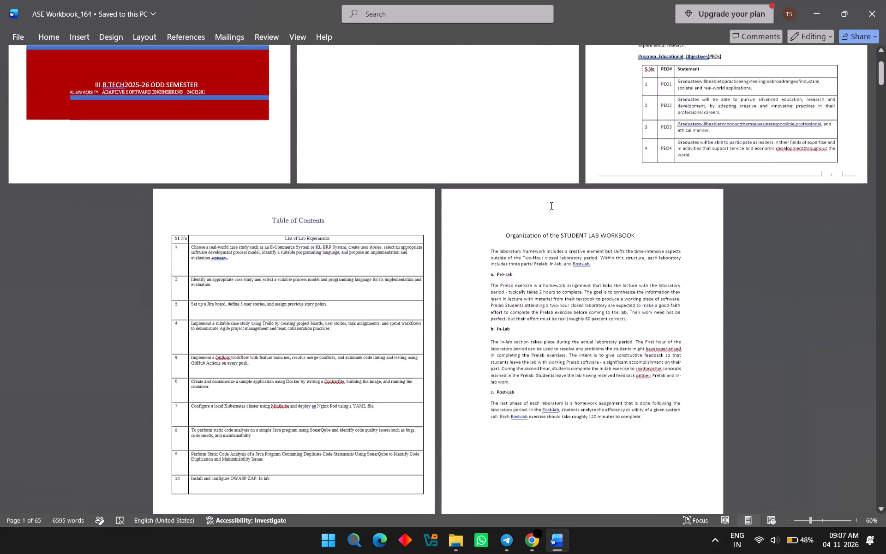
scroll(551, 205, "right", 1)
scroll(551, 205, "down", 1)
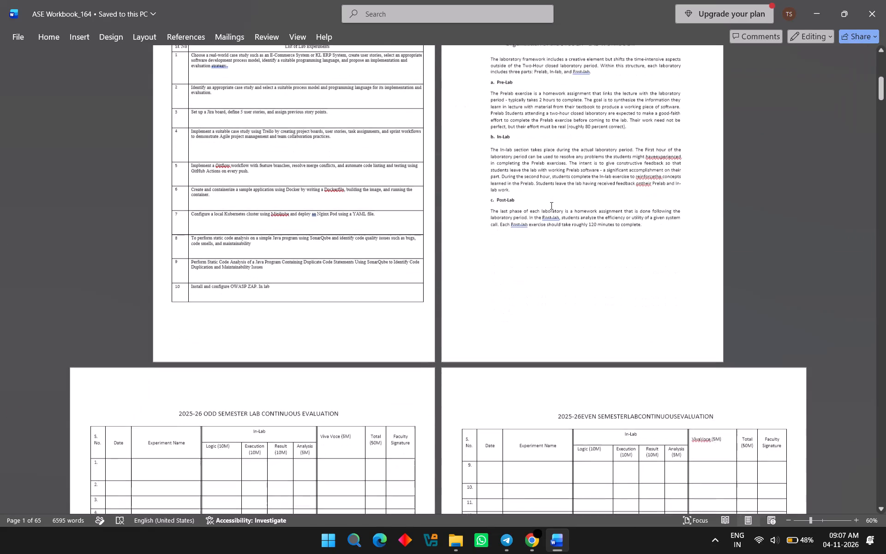
scroll(551, 205, "down", 4)
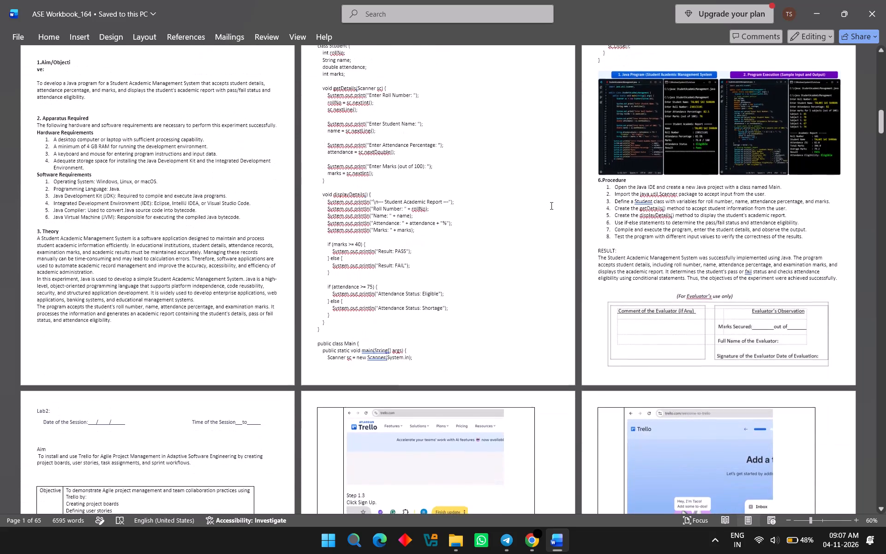
scroll(551, 205, "down", 1)
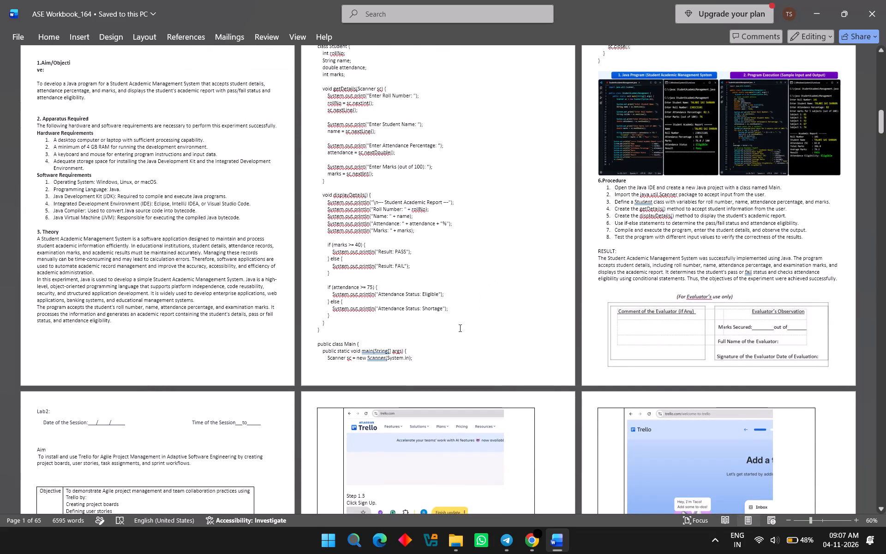
Close the ASE workbook document.
left_click(885, 0)
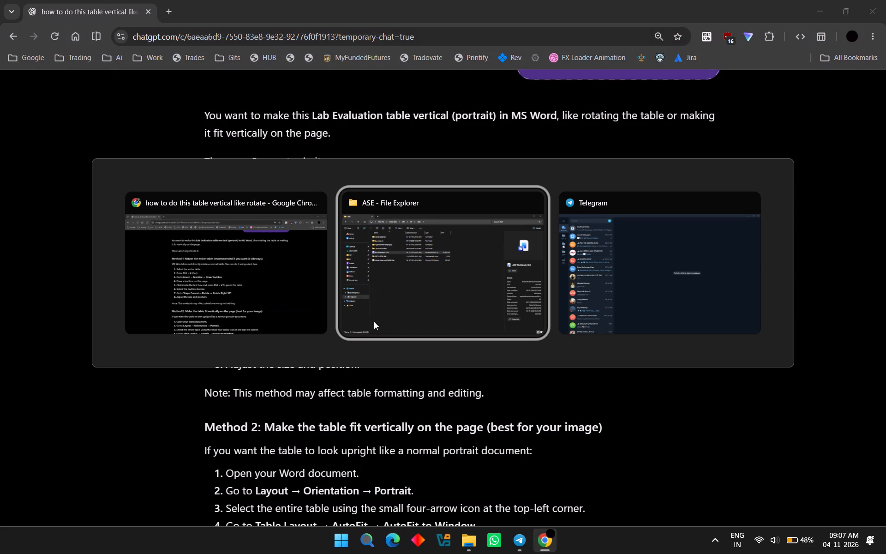
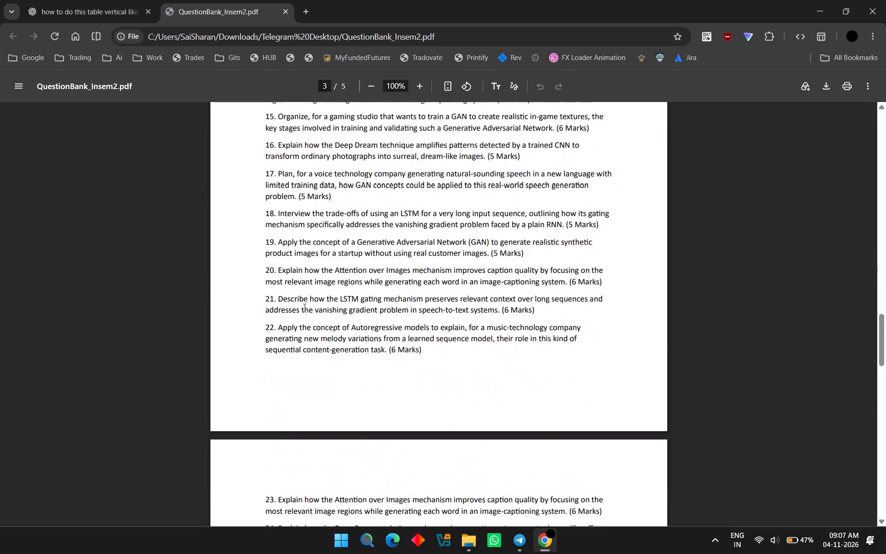
Read through the questions in QuestionBank_Insem2.pdf on through the last page, and back up to those on page 3.
scroll(304, 307, "down", 8)
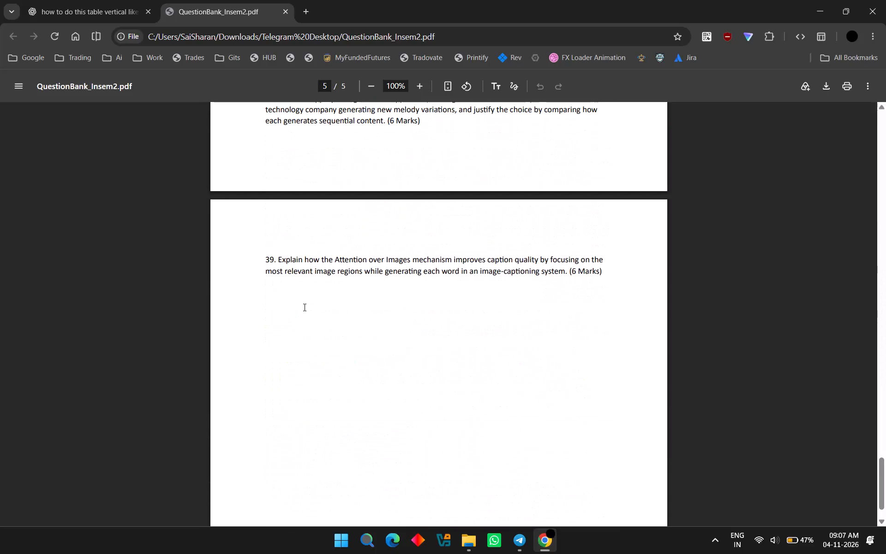
scroll(304, 307, "down", 3)
scroll(304, 307, "up", 8)
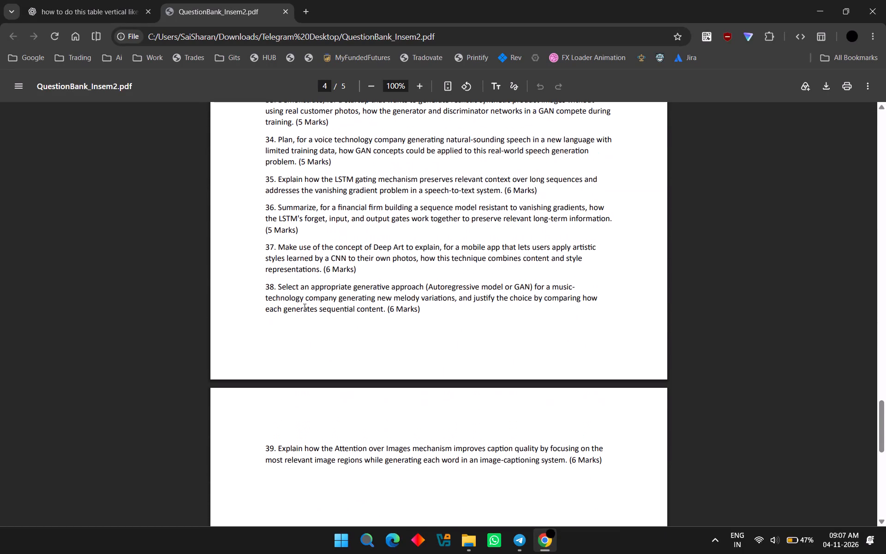
scroll(304, 307, "up", 7)
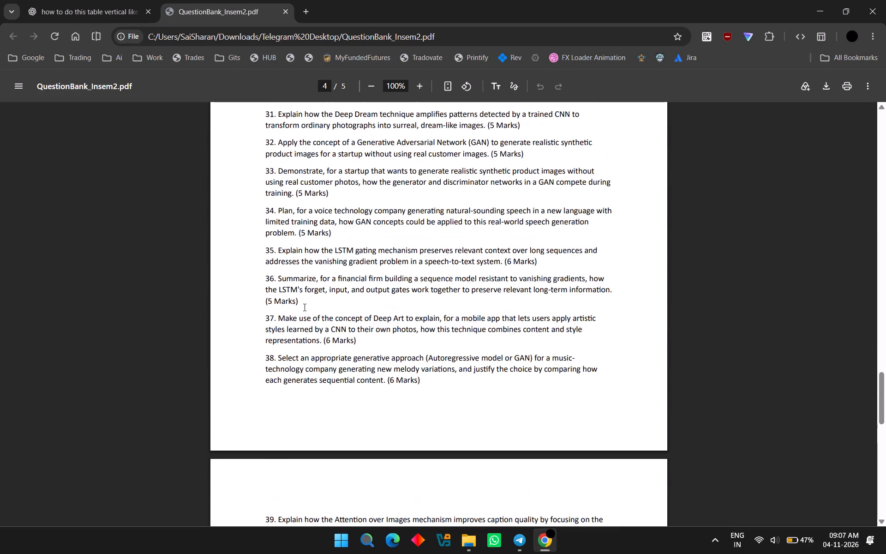